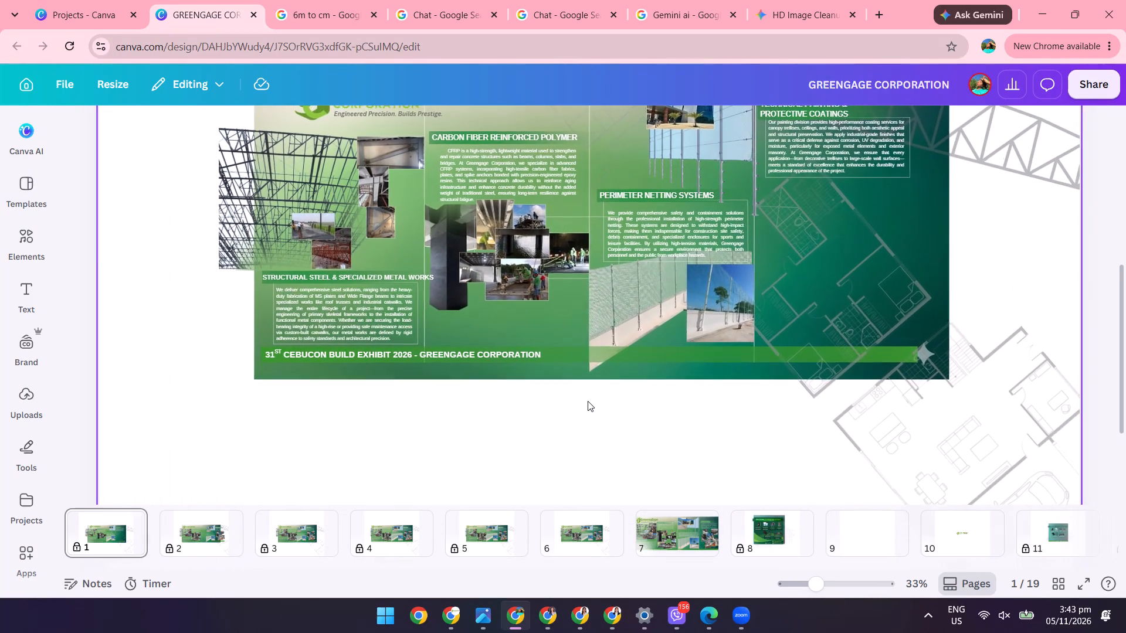
Go to page 7 of the GREENGAGE CORPORATION design and bring up the uploaded images.
{"action": "scroll", "coordinate": [721, 311], "scroll_direction": "down", "scroll_amount": 2}
{"action": "scroll", "coordinate": [723, 313], "scroll_direction": "up", "scroll_amount": 5}
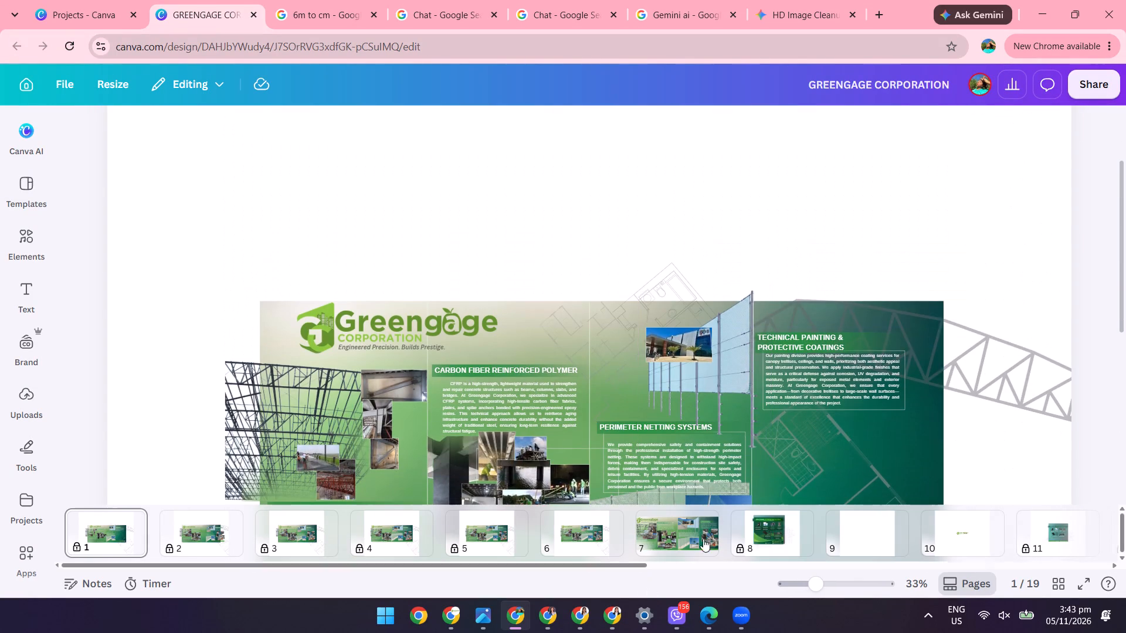
{"action": "left_click", "coordinate": [698, 527]}
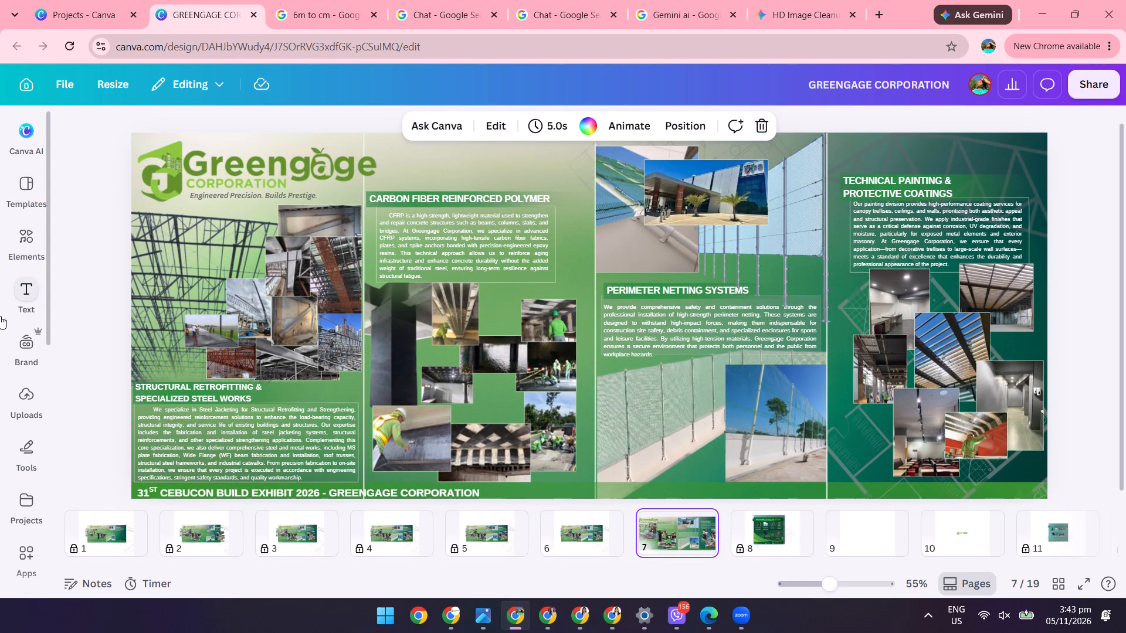
{"action": "left_click", "coordinate": [19, 416]}
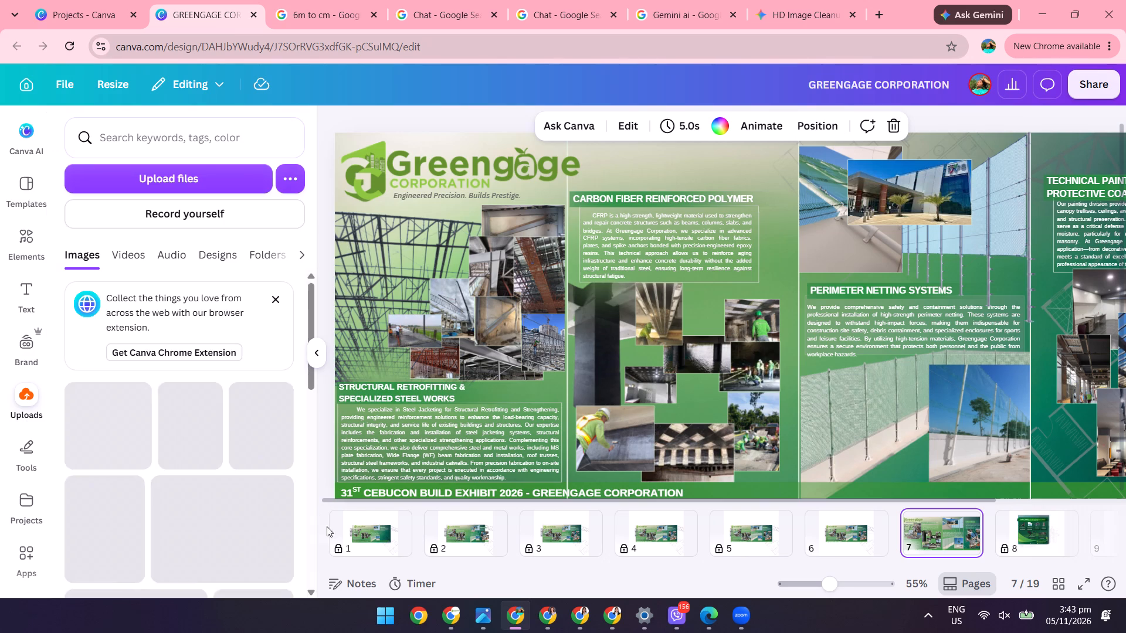
Launch the recently added Kuro app.
{"action": "left_click", "coordinate": [387, 625]}
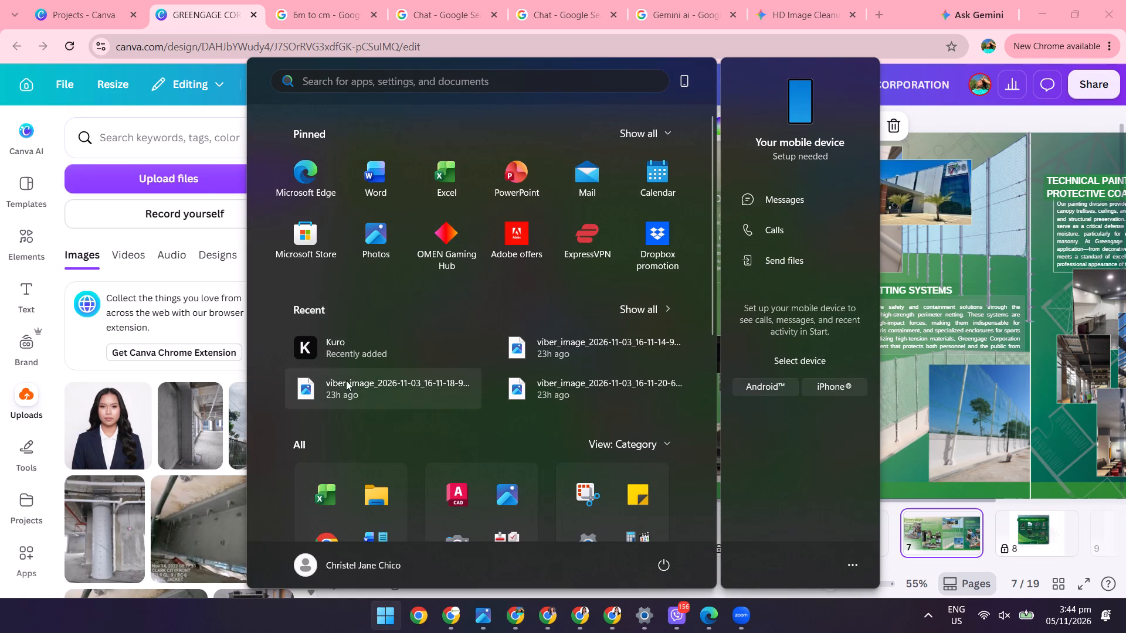
{"action": "left_click", "coordinate": [356, 336]}
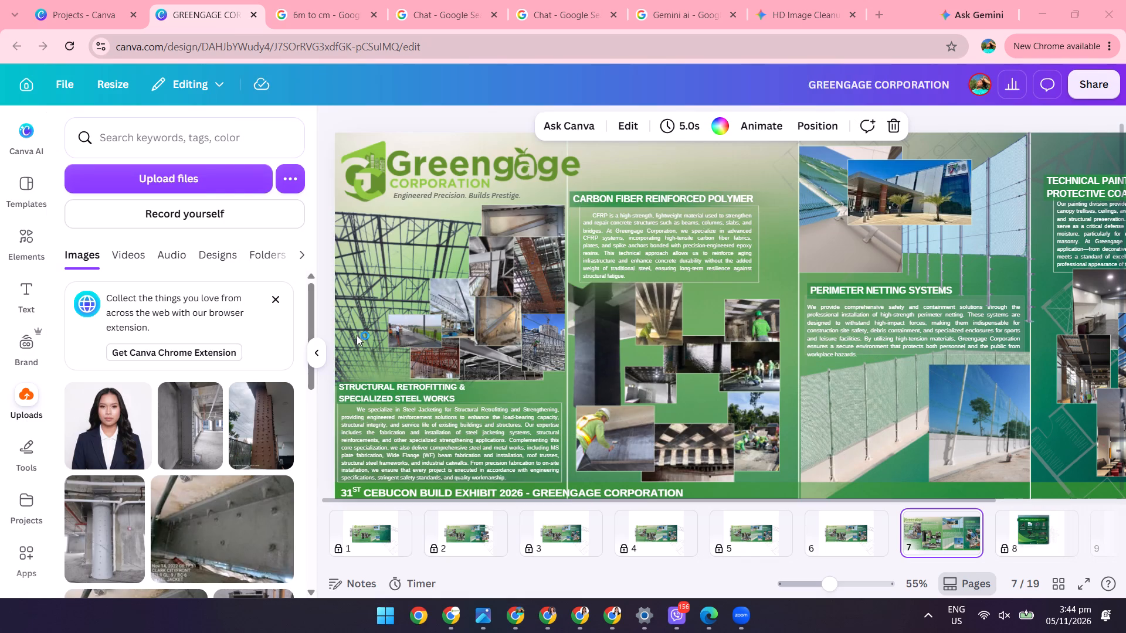
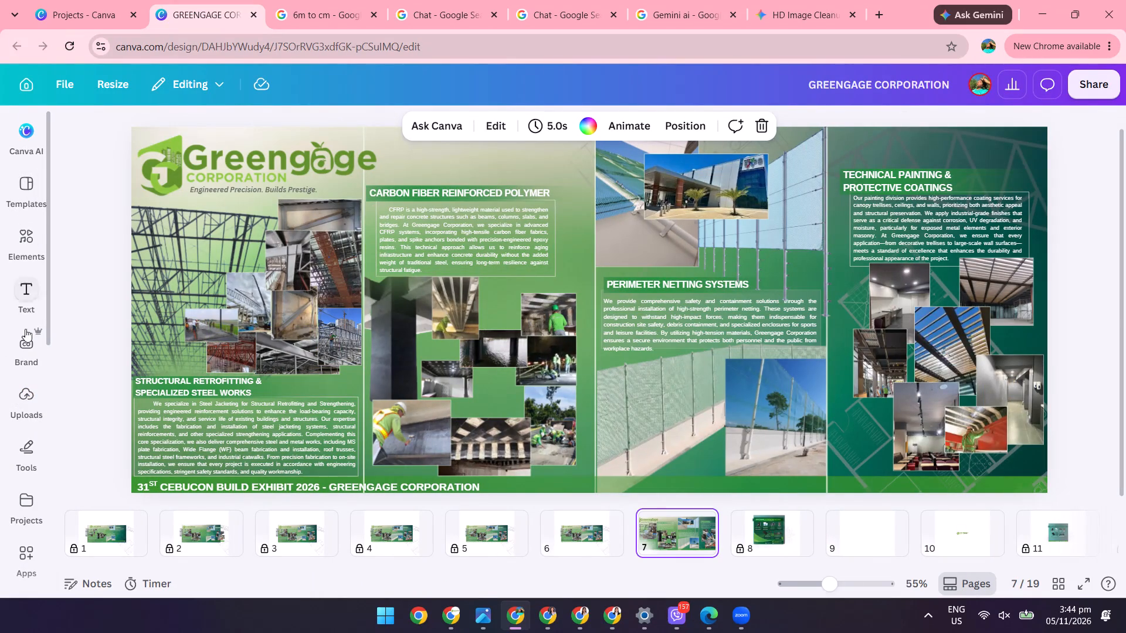
Add three uploaded photos to page 7: the brown bolted column, the steel-jacketed column-beam joint, and the grey round column.
{"action": "left_click", "coordinate": [21, 403]}
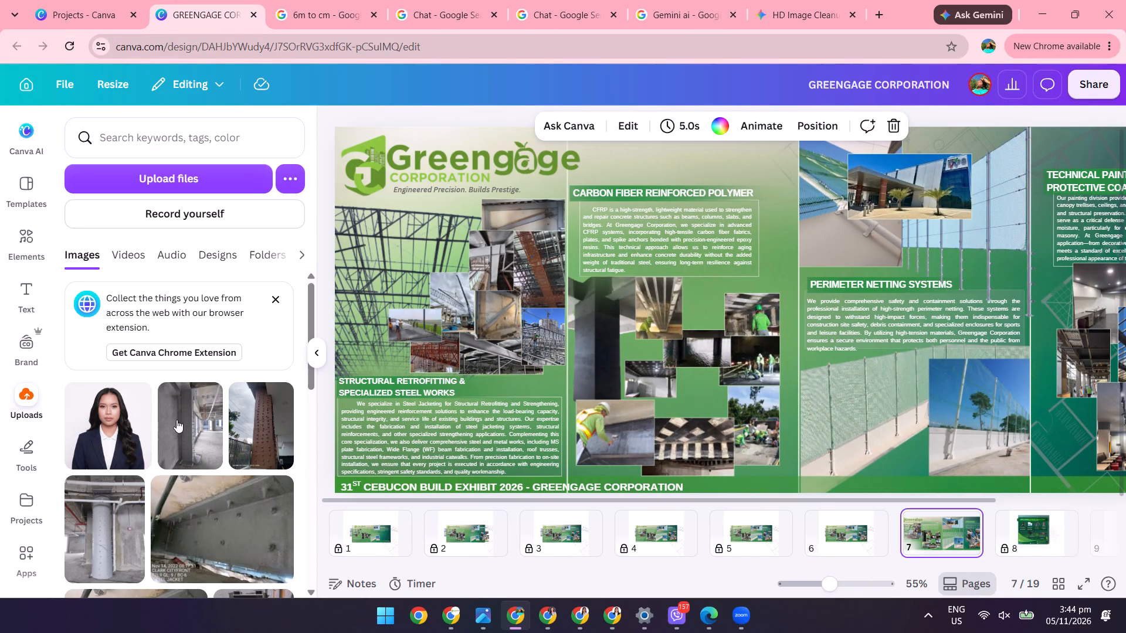
{"action": "scroll", "coordinate": [169, 430], "scroll_direction": "down", "scroll_amount": 1}
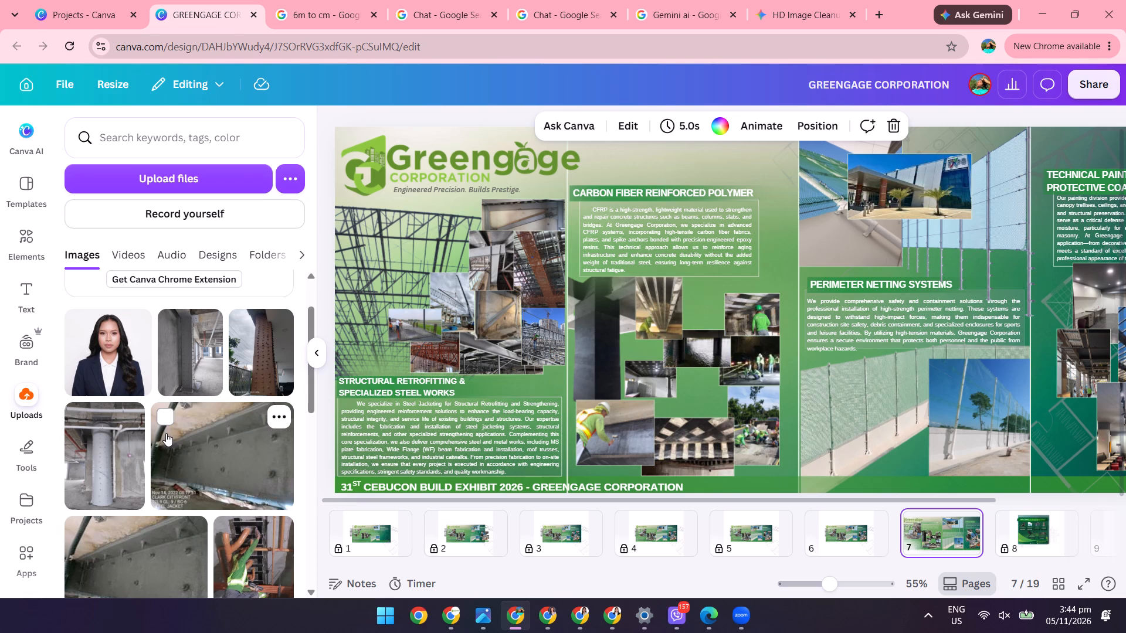
{"action": "left_click", "coordinate": [252, 353]}
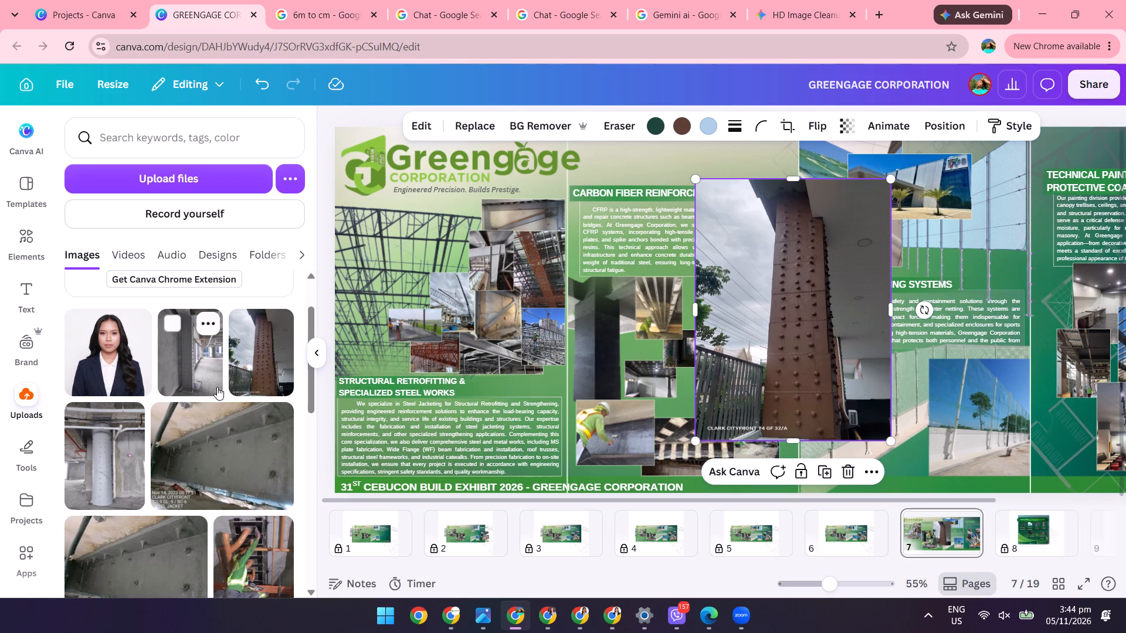
{"action": "scroll", "coordinate": [216, 388], "scroll_direction": "down", "scroll_amount": 3}
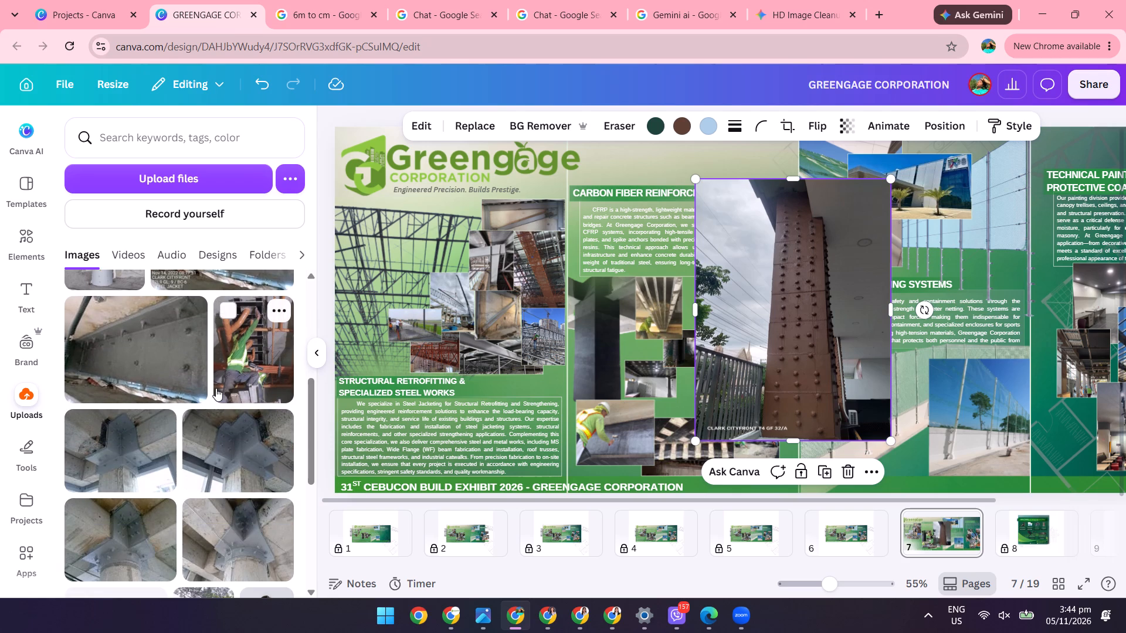
{"action": "scroll", "coordinate": [215, 390], "scroll_direction": "down", "scroll_amount": 1}
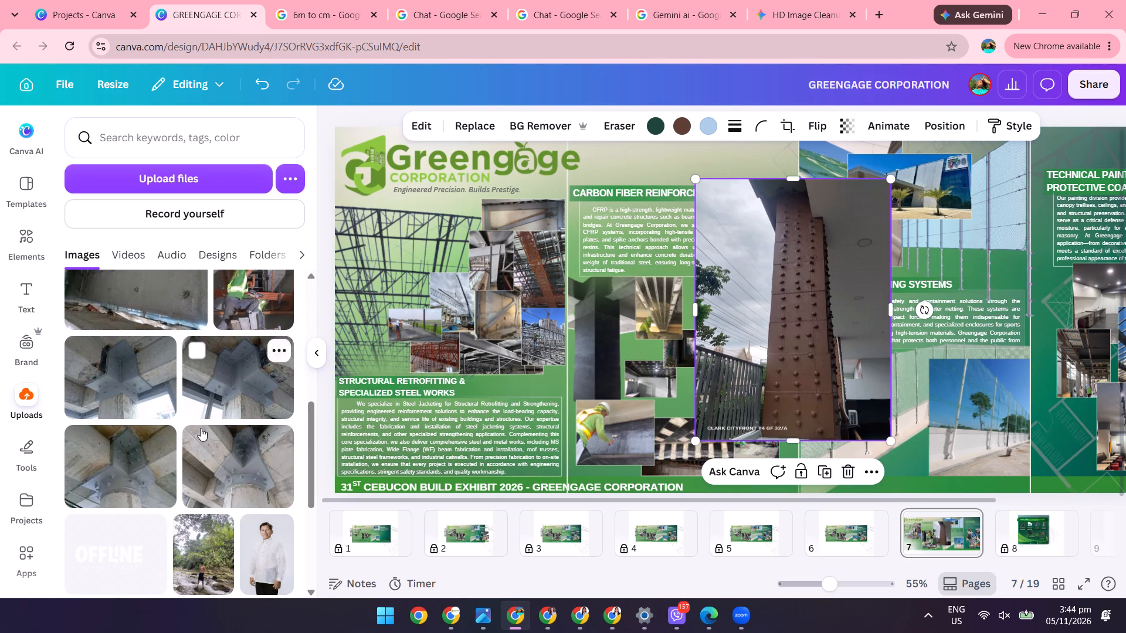
{"action": "left_click", "coordinate": [132, 449]}
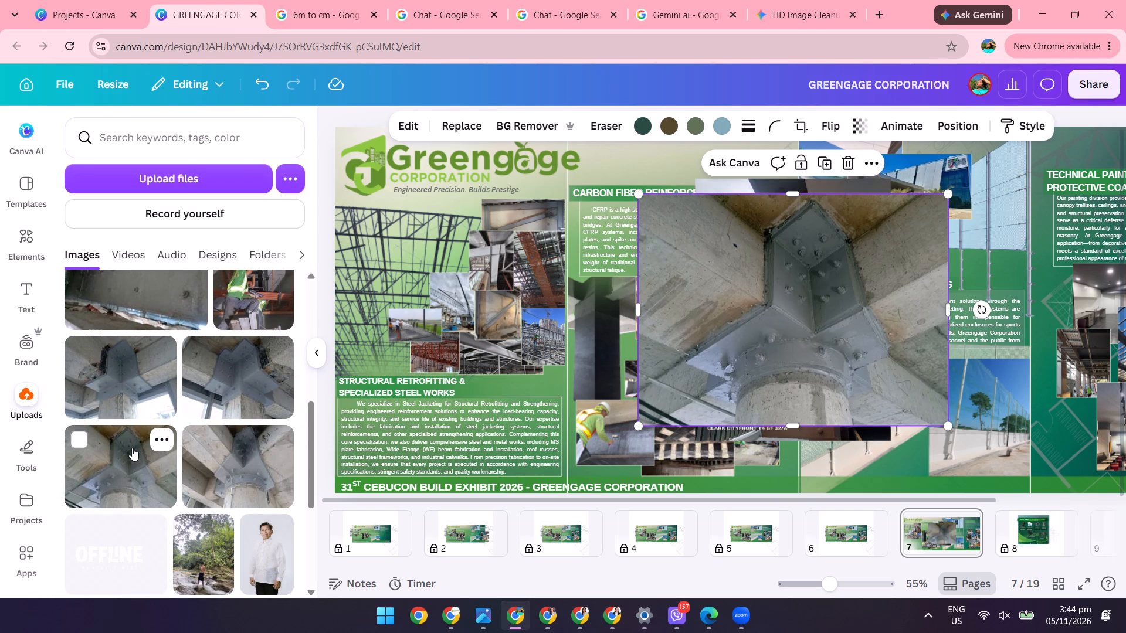
{"action": "scroll", "coordinate": [181, 385], "scroll_direction": "up", "scroll_amount": 2}
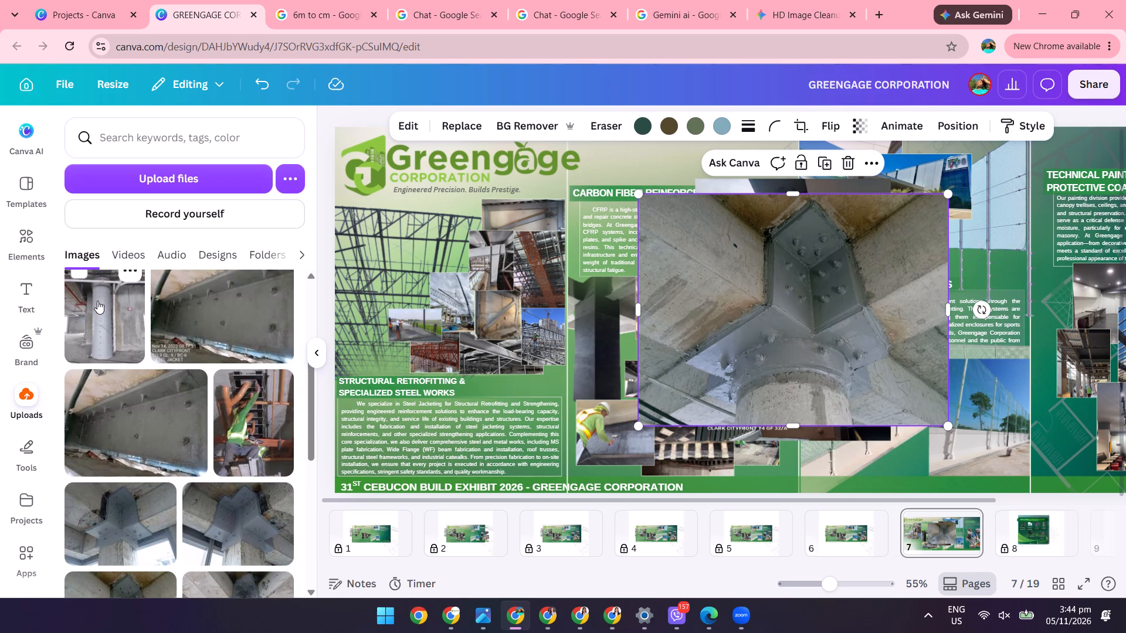
{"action": "left_click", "coordinate": [97, 303]}
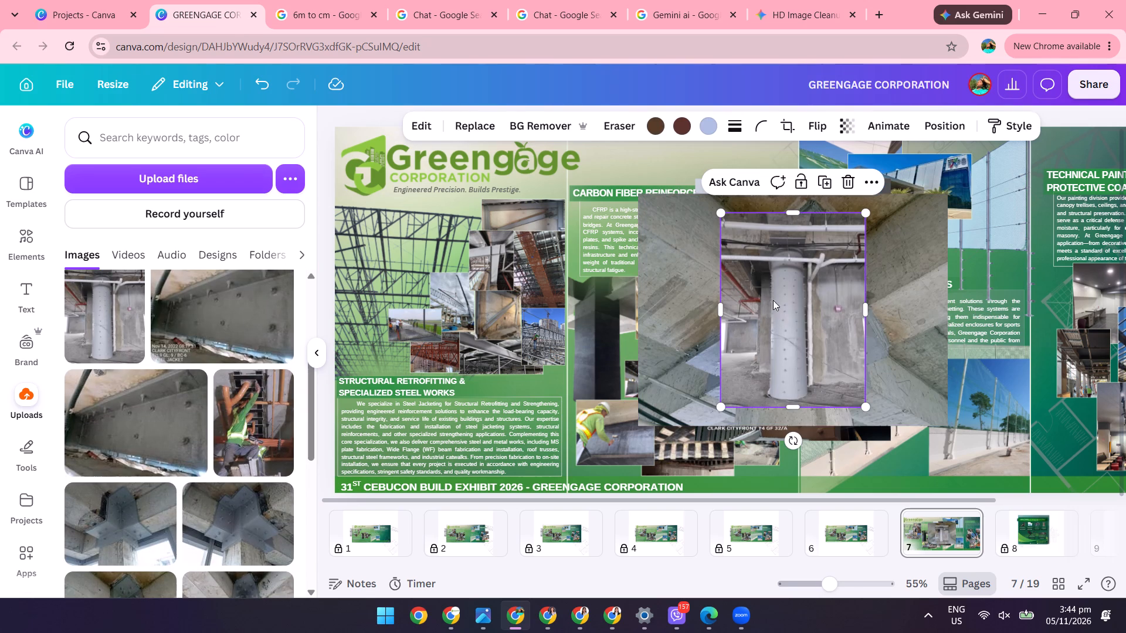
Crop the round column photo freeform, trimming its top, sides and bottom edge closer around the column.
{"action": "left_click", "coordinate": [790, 121]}
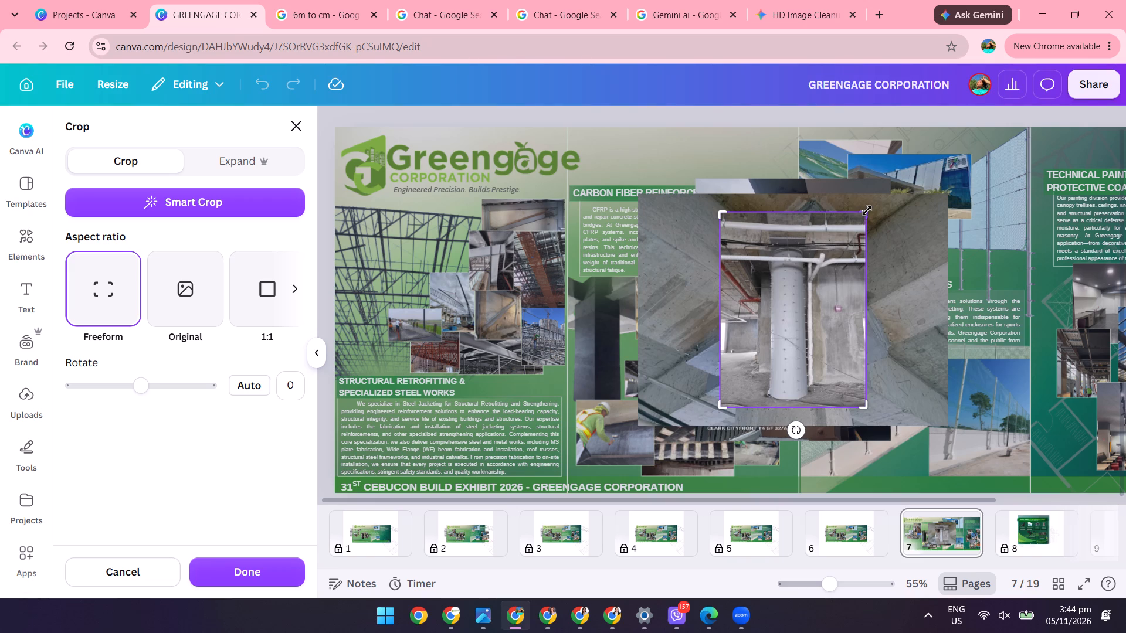
{"action": "left_click_drag", "start_coordinate": [867, 210], "coordinate": [868, 236]}
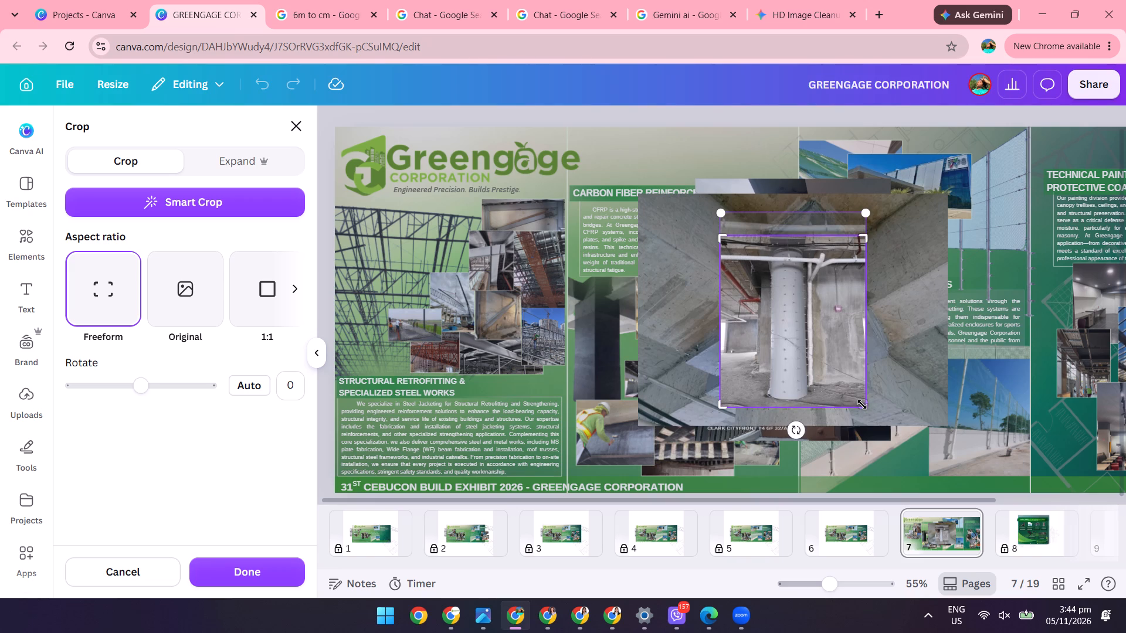
{"action": "left_click_drag", "start_coordinate": [867, 234], "coordinate": [863, 244]}
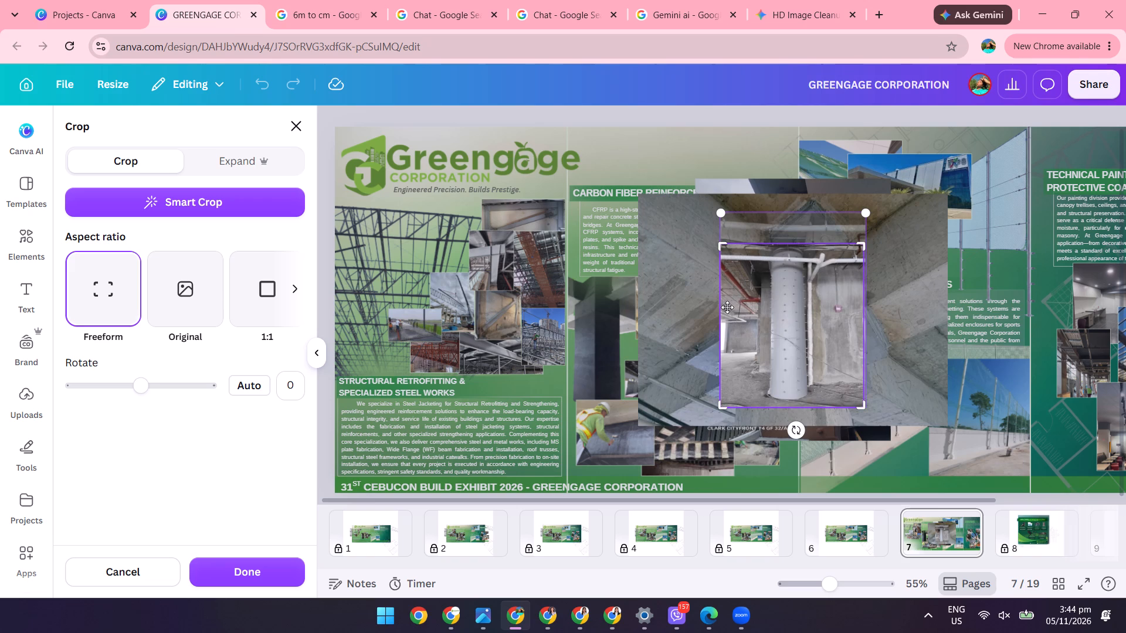
{"action": "left_click_drag", "start_coordinate": [722, 407], "coordinate": [727, 406]}
{"action": "left_click_drag", "start_coordinate": [727, 406], "coordinate": [745, 405]}
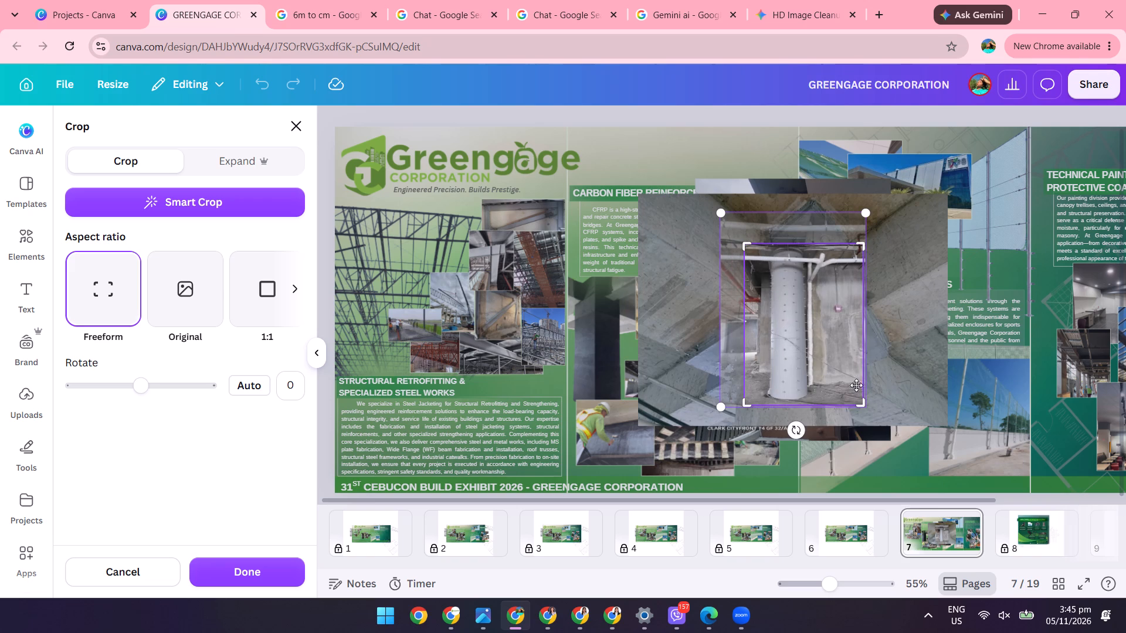
{"action": "left_click_drag", "start_coordinate": [745, 404], "coordinate": [739, 403]}
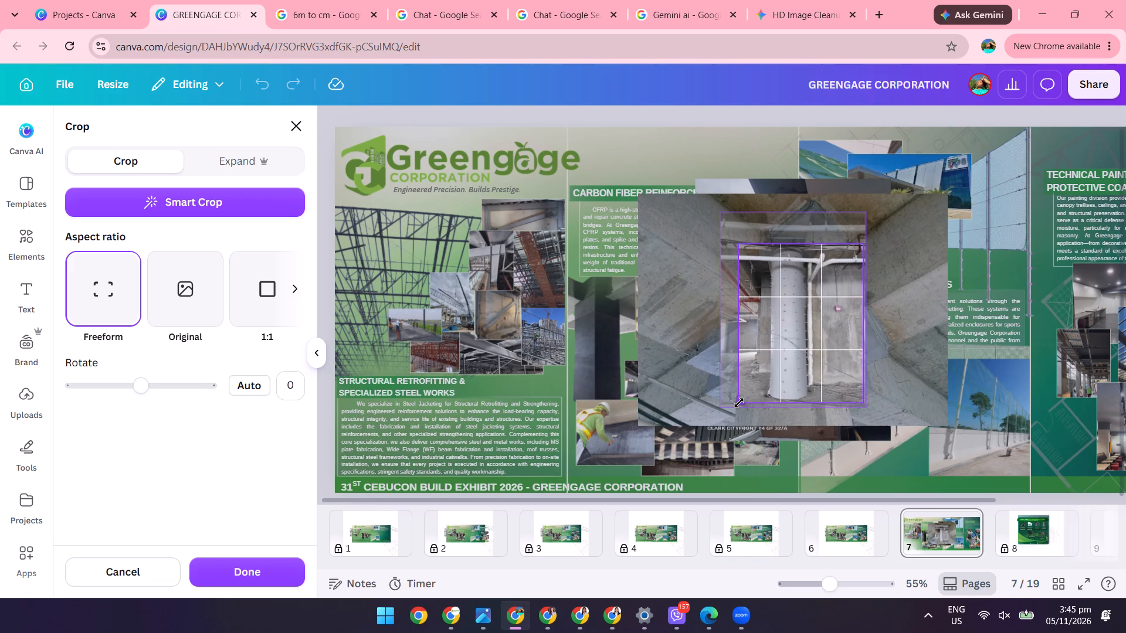
{"action": "left_click_drag", "start_coordinate": [739, 403], "coordinate": [738, 401]}
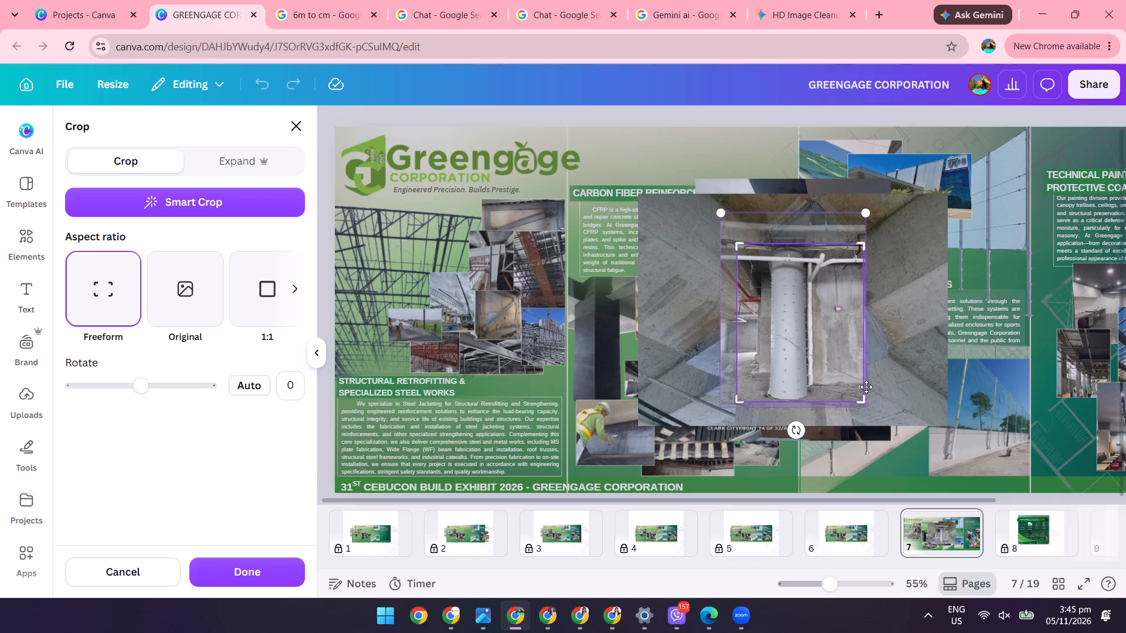
{"action": "left_click_drag", "start_coordinate": [863, 400], "coordinate": [846, 403]}
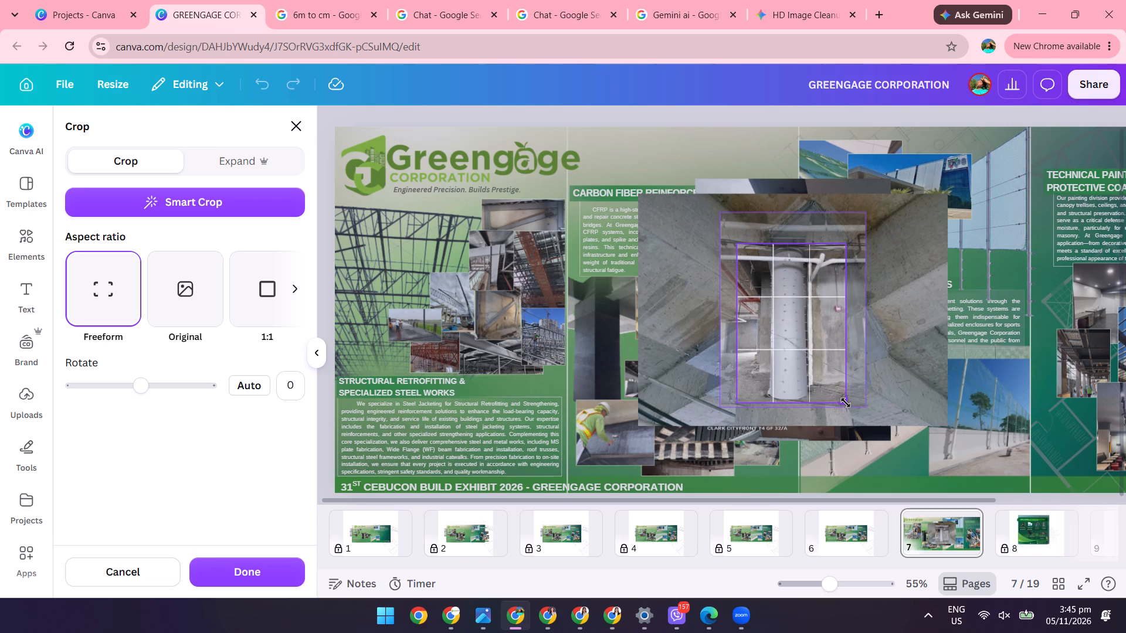
{"action": "left_click_drag", "start_coordinate": [846, 403], "coordinate": [846, 403]}
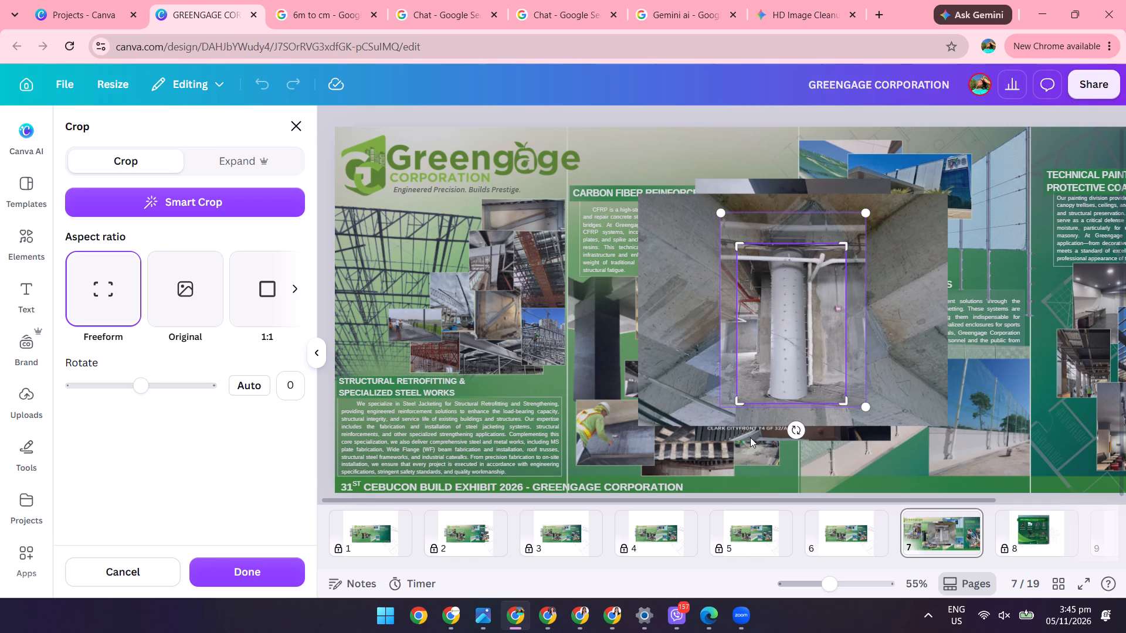
{"action": "left_click", "coordinate": [788, 486]}
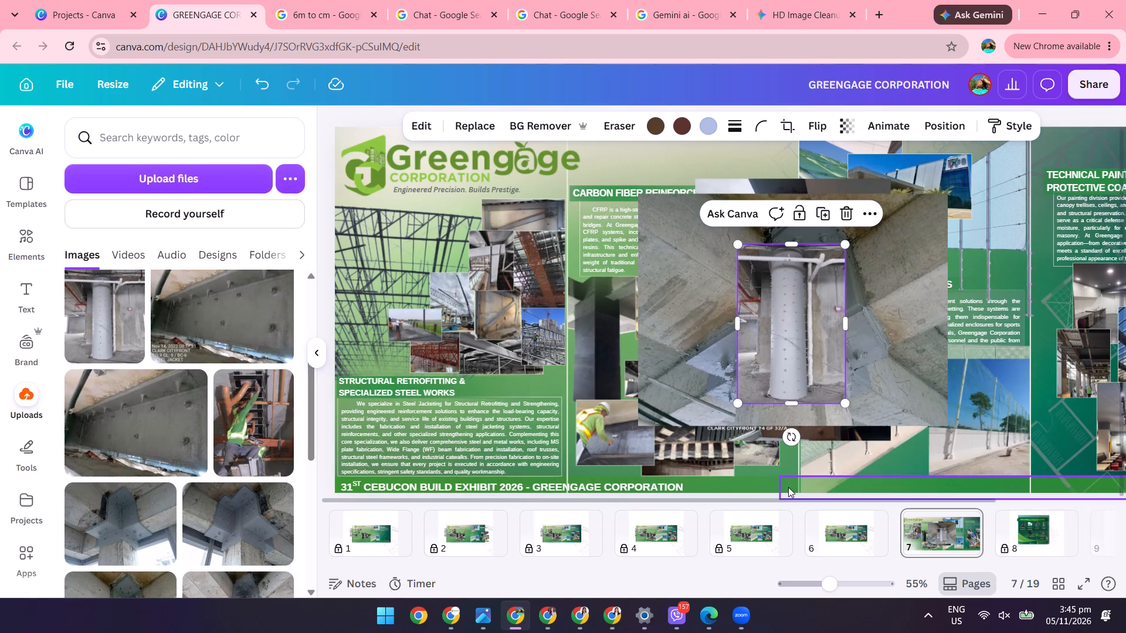
Move the round column photo to the structural retrofitting section and shrink it to roughly the size of the collage photos.
{"action": "left_click_drag", "start_coordinate": [822, 345], "coordinate": [578, 379]}
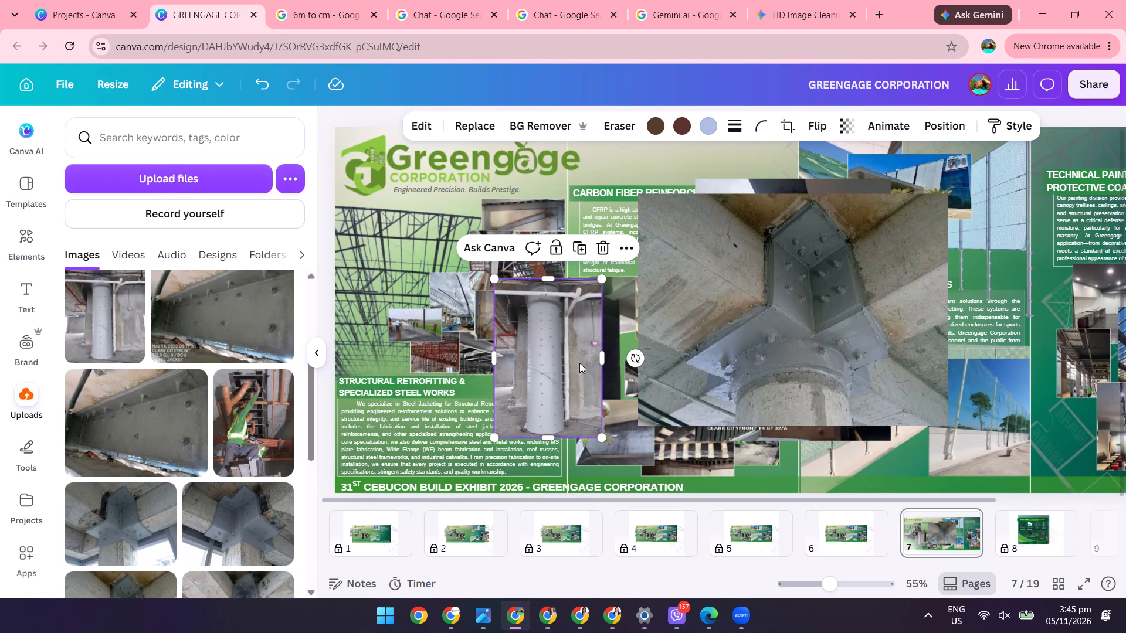
{"action": "left_click_drag", "start_coordinate": [604, 280], "coordinate": [527, 369]}
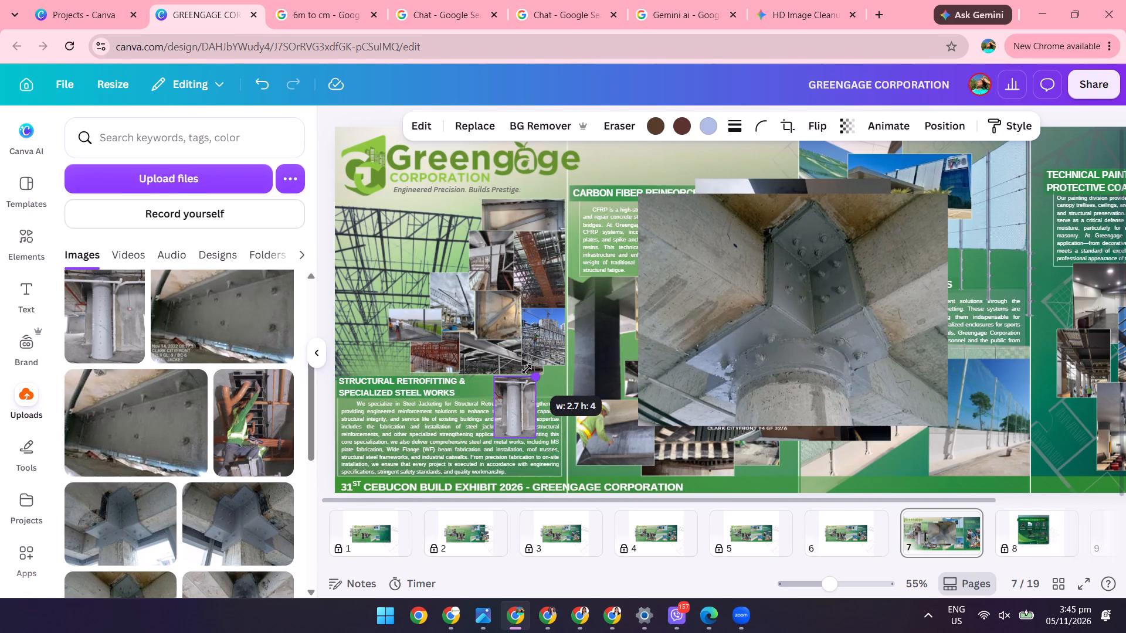
{"action": "left_click_drag", "start_coordinate": [527, 369], "coordinate": [538, 361]}
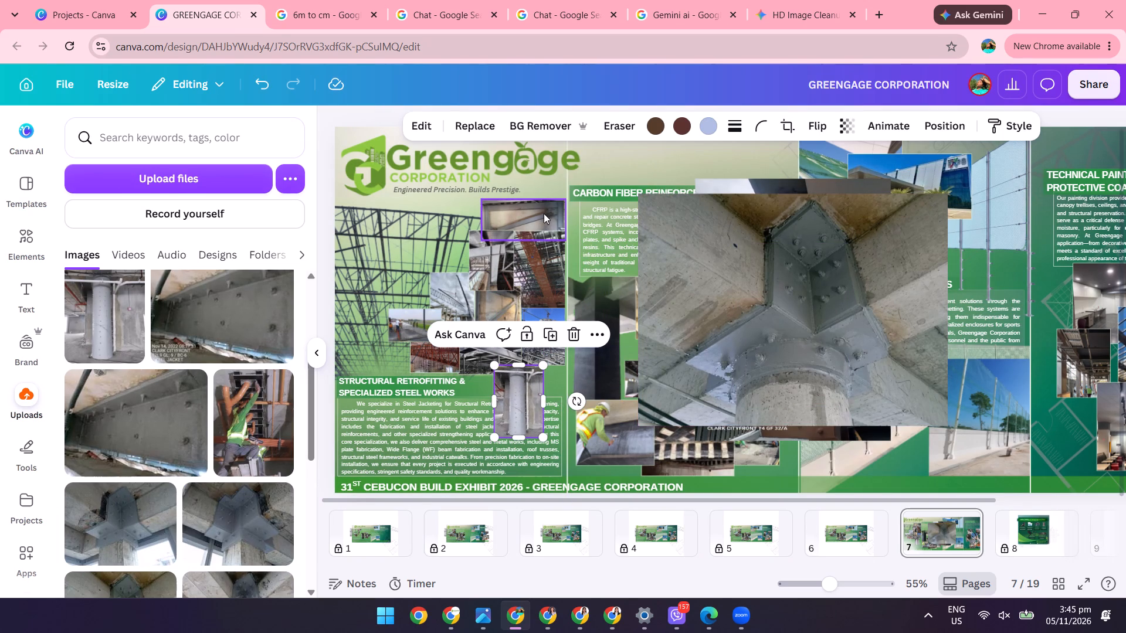
Delete the steel beam photo at the top of the structural retrofitting collage.
{"action": "left_click", "coordinate": [544, 213]}
{"action": "key", "text": "Delete"}
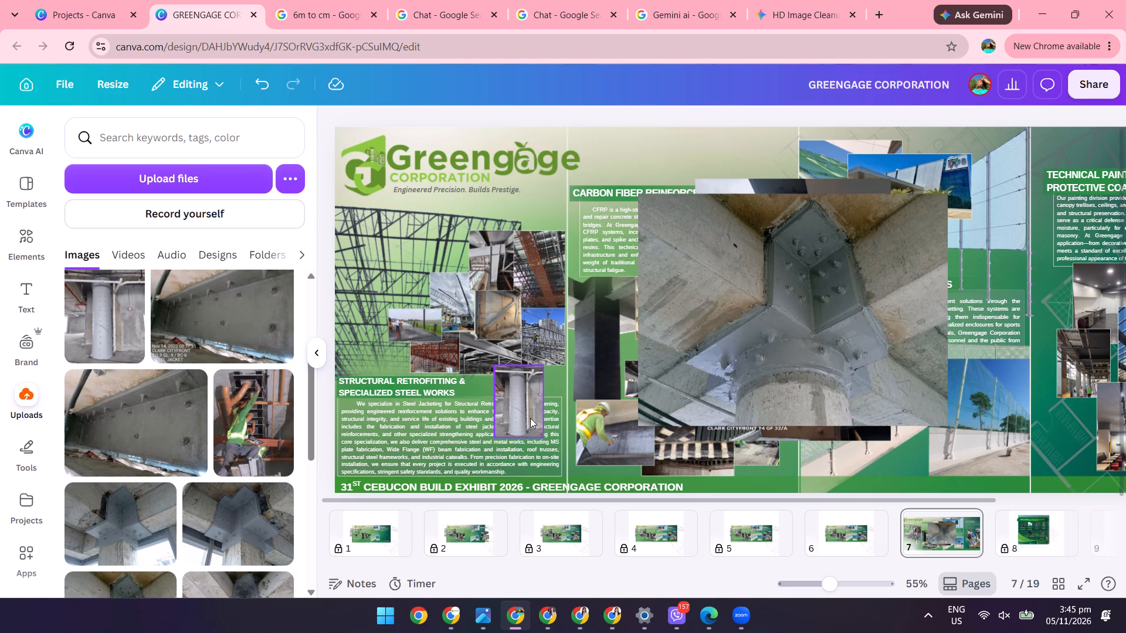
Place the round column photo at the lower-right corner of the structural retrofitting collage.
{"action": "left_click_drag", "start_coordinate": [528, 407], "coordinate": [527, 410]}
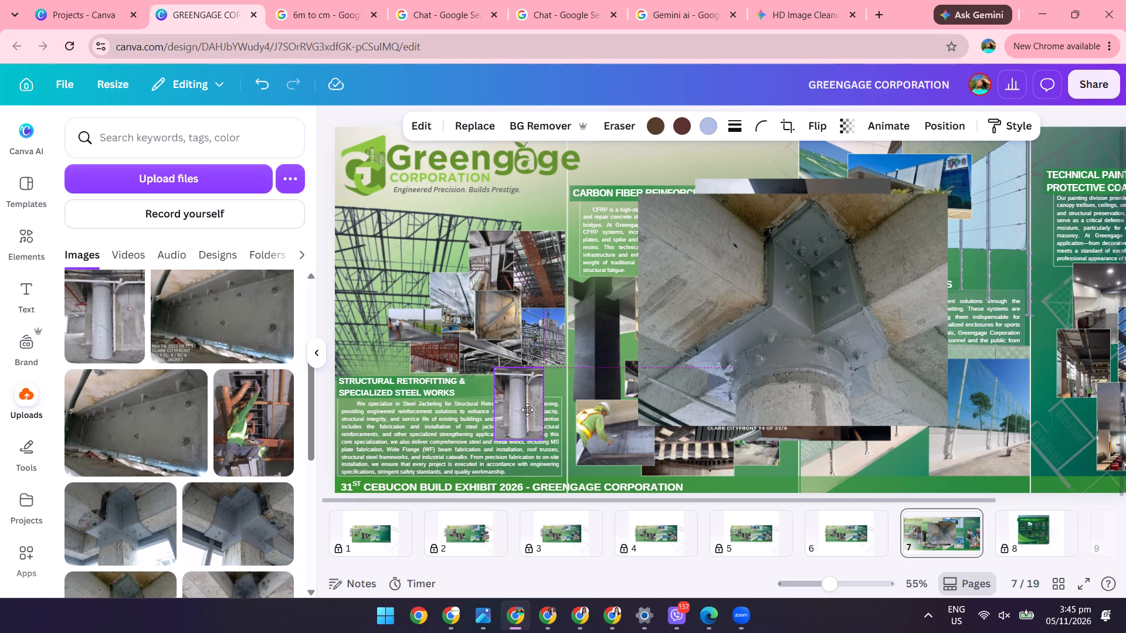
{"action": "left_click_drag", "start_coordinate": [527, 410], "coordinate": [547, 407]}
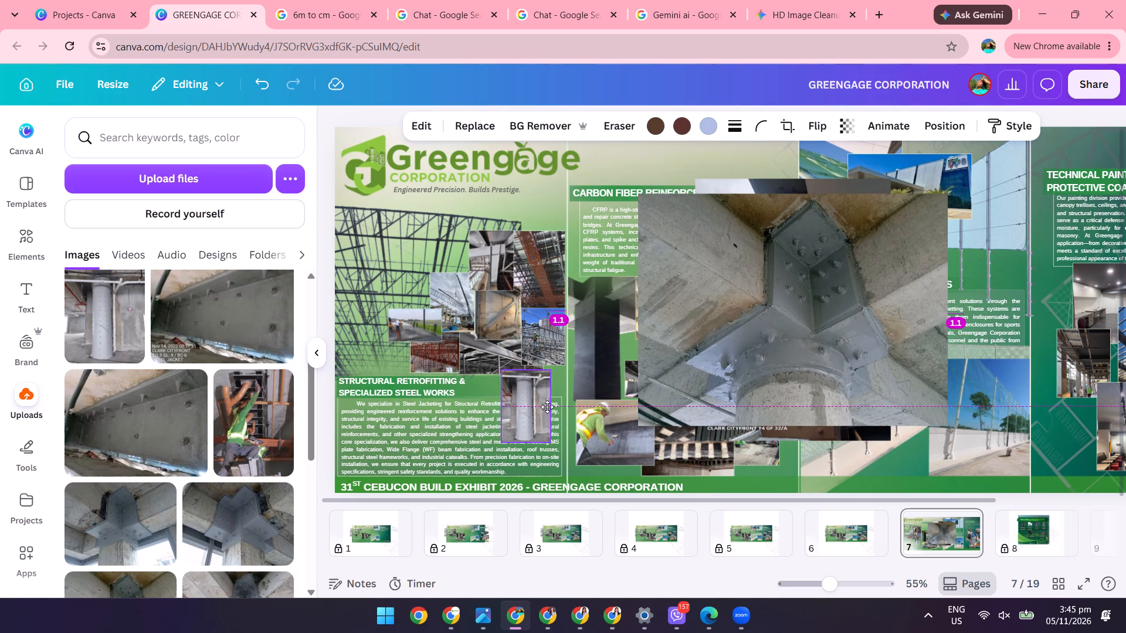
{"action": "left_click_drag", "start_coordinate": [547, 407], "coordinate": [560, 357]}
Delete the roof-truss photo at the bottom of the structural retrofitting collage.
{"action": "left_click", "coordinate": [480, 360]}
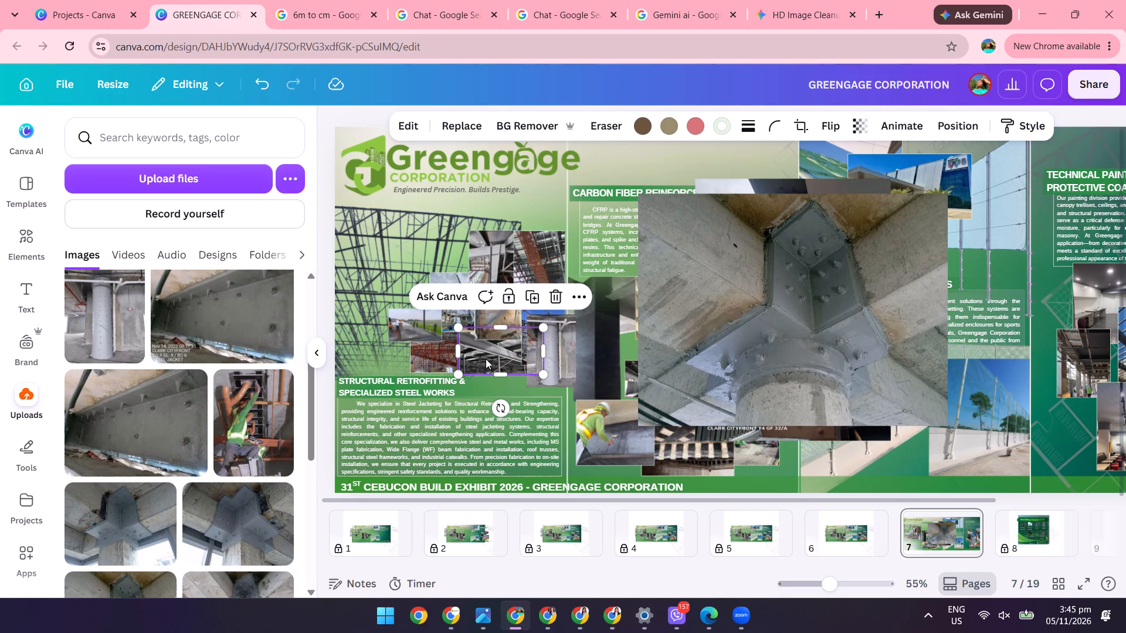
{"action": "key", "text": "Delete"}
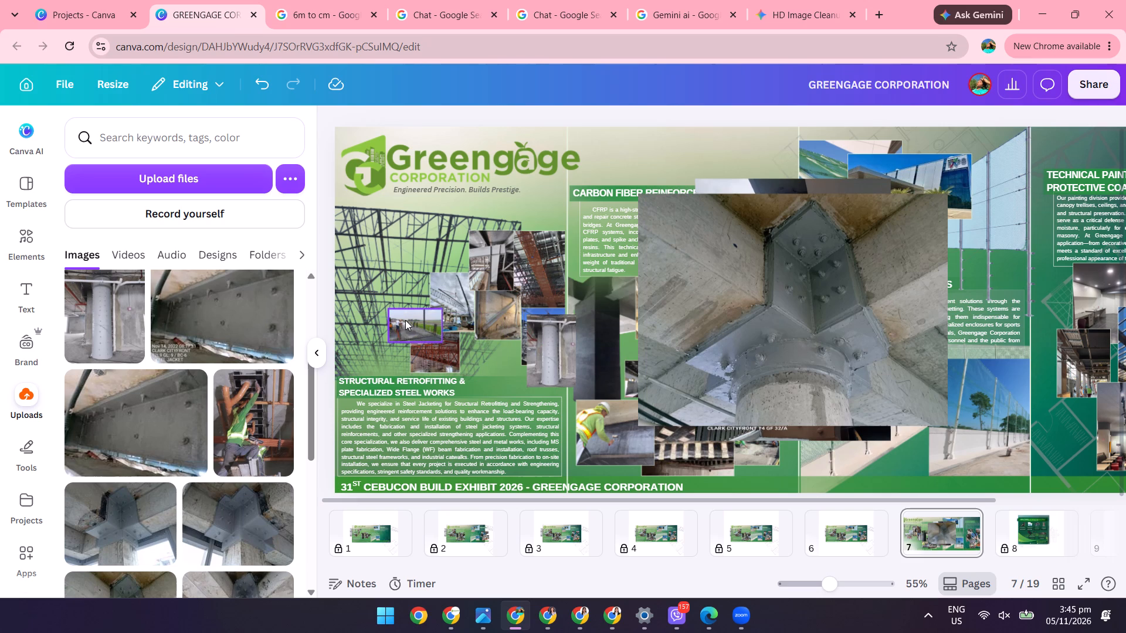
Nudge the grassy site photo at the collage's left edge slightly upward.
{"action": "left_click_drag", "start_coordinate": [405, 320], "coordinate": [406, 313]}
{"action": "left_click", "coordinate": [444, 353]}
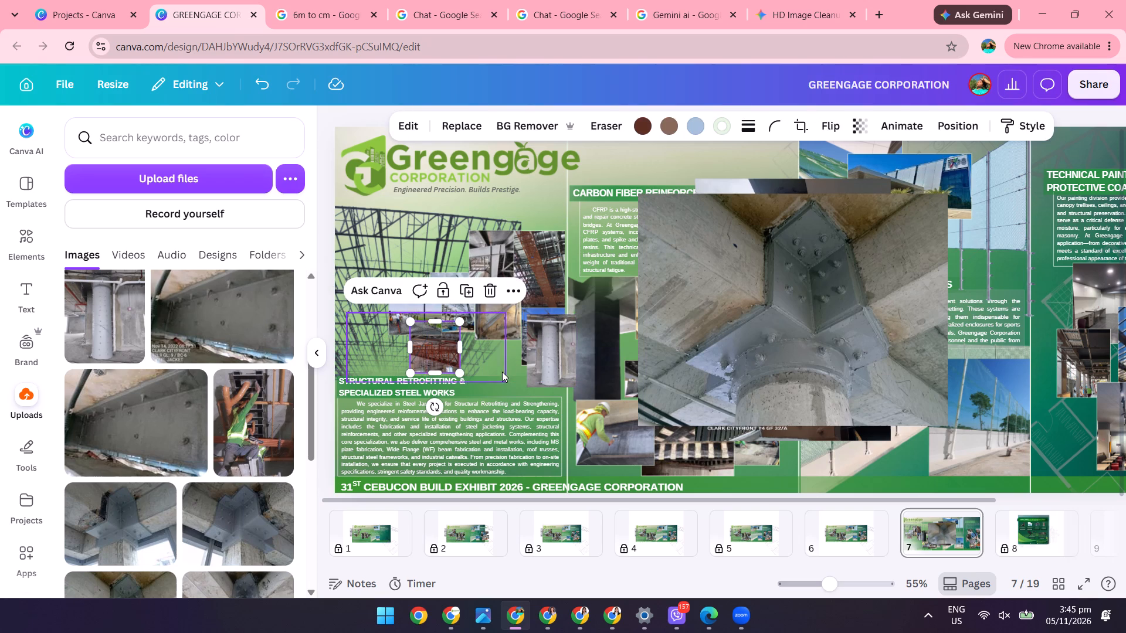
{"action": "left_click", "coordinate": [502, 372]}
Move the round column photo into the gap at the collage's bottom, beside the building photo, and shrink it further.
{"action": "left_click_drag", "start_coordinate": [549, 344], "coordinate": [519, 353]}
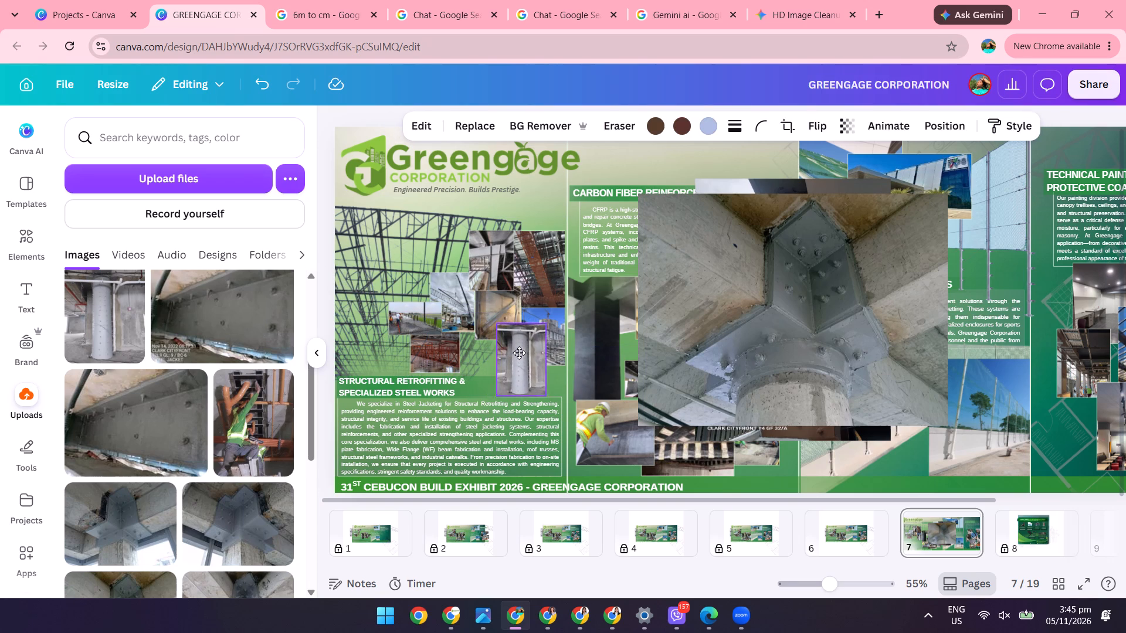
{"action": "left_click_drag", "start_coordinate": [519, 353], "coordinate": [482, 353]}
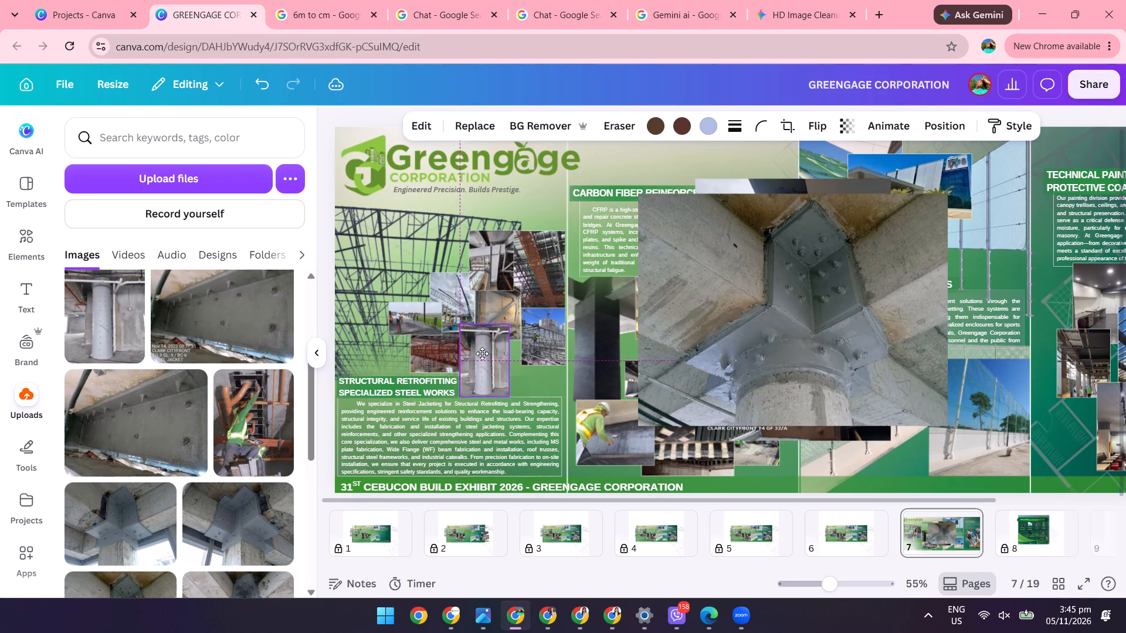
{"action": "left_click_drag", "start_coordinate": [482, 353], "coordinate": [507, 359]}
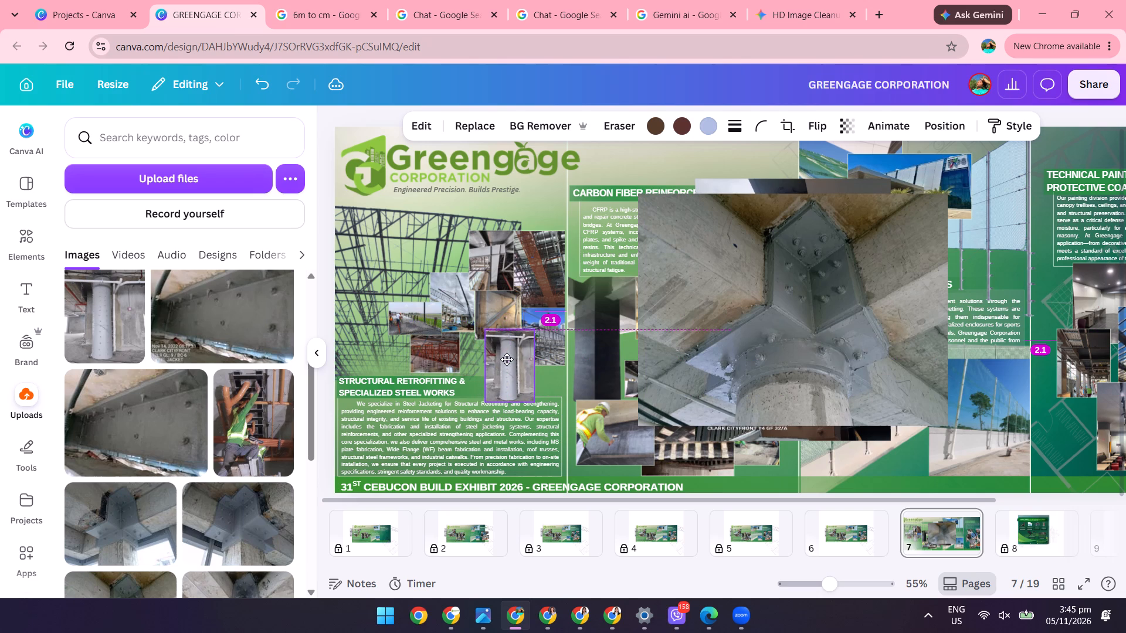
{"action": "left_click_drag", "start_coordinate": [507, 359], "coordinate": [510, 360]}
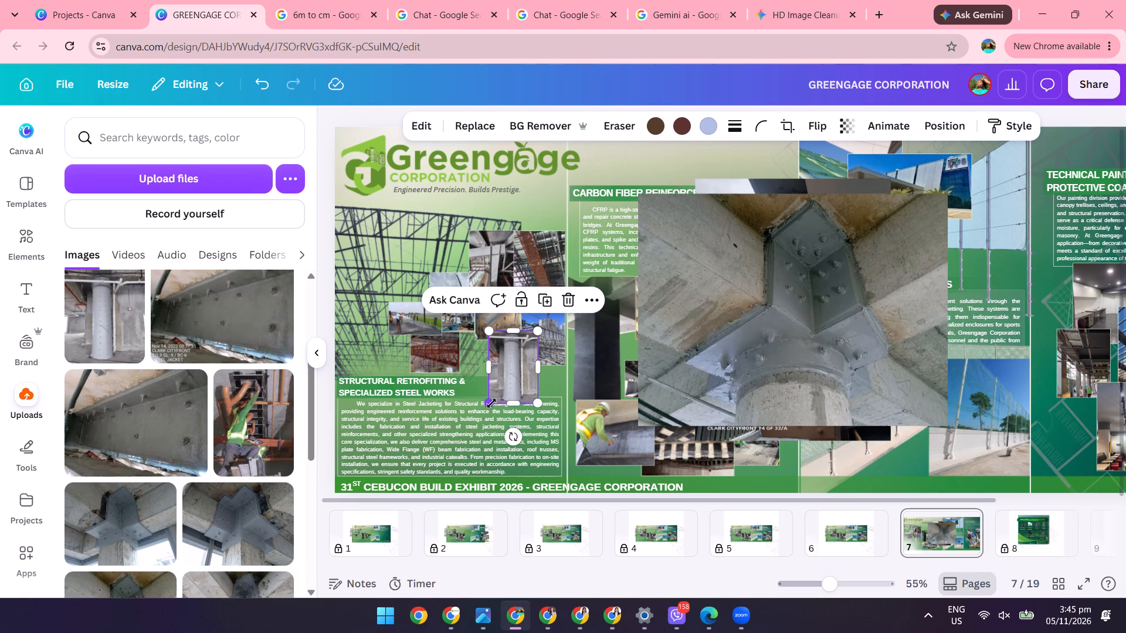
{"action": "left_click_drag", "start_coordinate": [487, 406], "coordinate": [501, 389]}
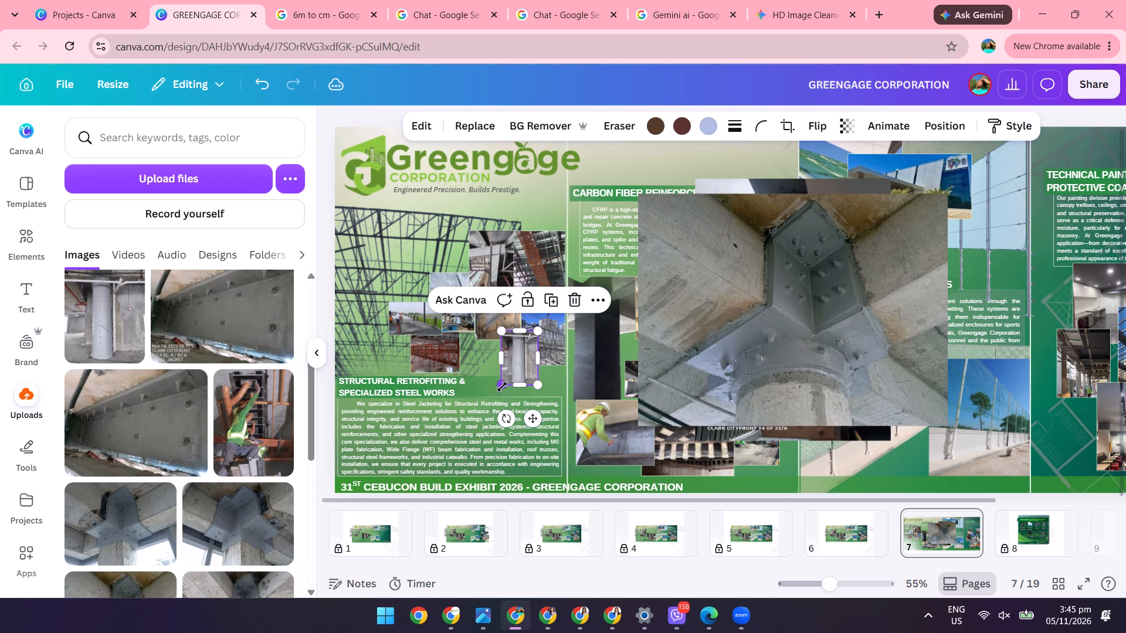
Trim the left, top and bottom edges of the steel-jacketed column-beam joint photo.
{"action": "left_click", "coordinate": [742, 336]}
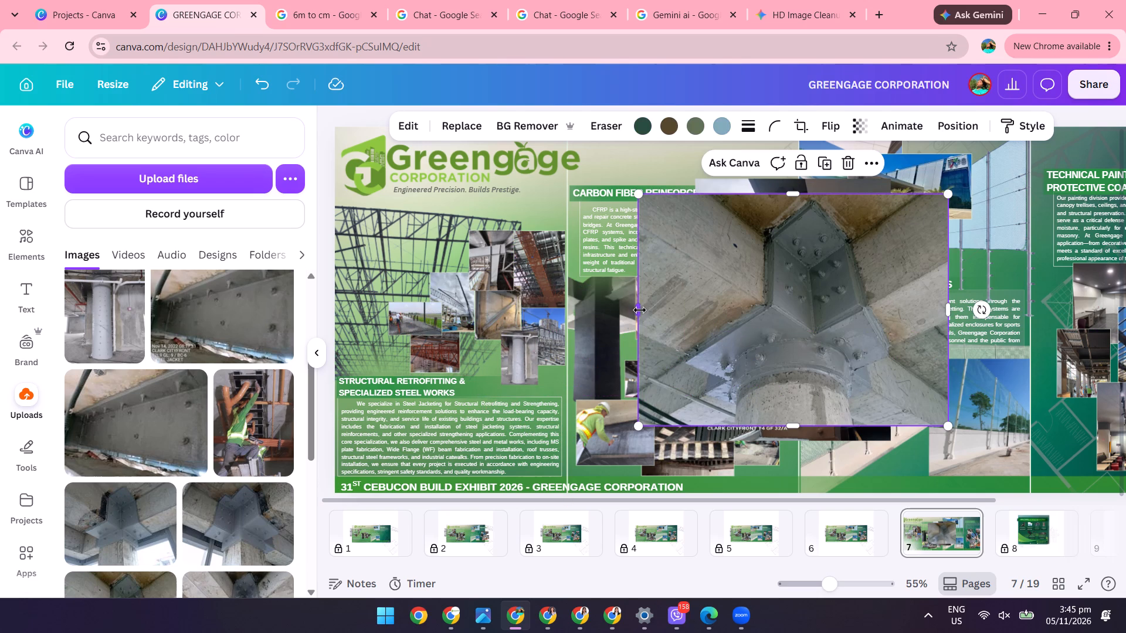
{"action": "left_click_drag", "start_coordinate": [636, 308], "coordinate": [675, 313]}
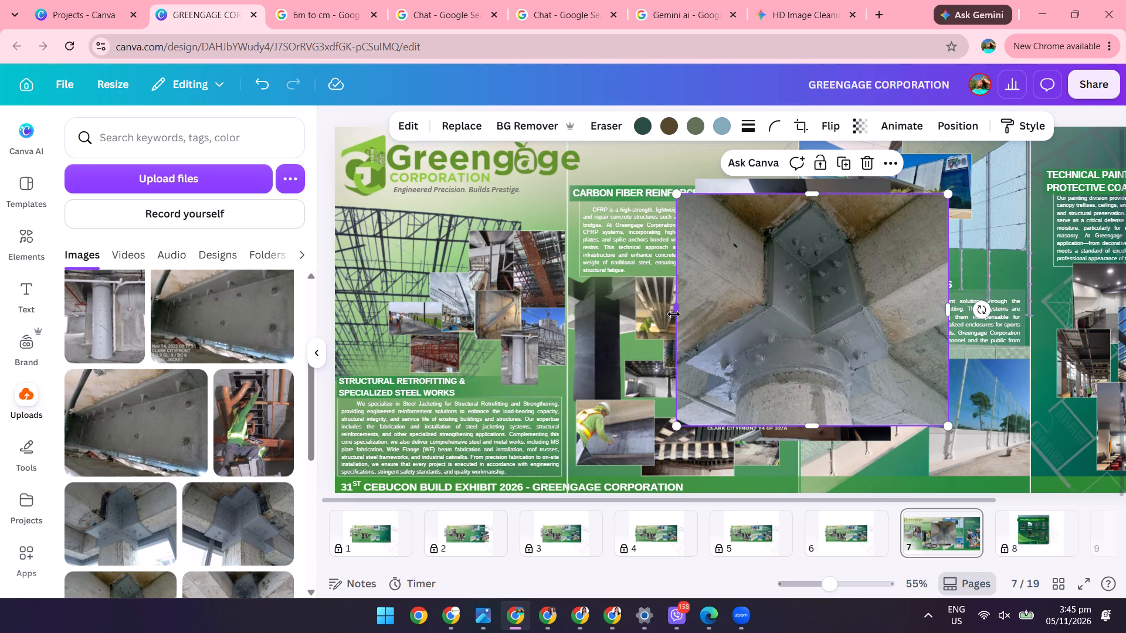
{"action": "left_click_drag", "start_coordinate": [817, 195], "coordinate": [815, 210]}
{"action": "left_click_drag", "start_coordinate": [806, 424], "coordinate": [811, 396]}
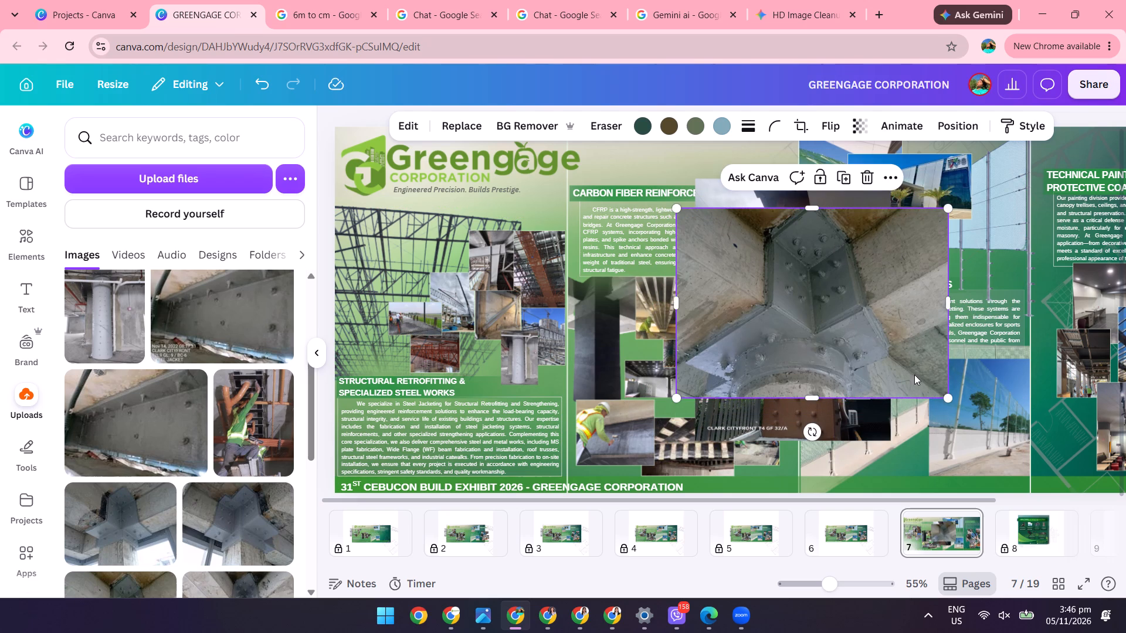
Trim the right edge of the steel-jacketed column-beam joint photo.
{"action": "left_click_drag", "start_coordinate": [948, 306], "coordinate": [921, 308]}
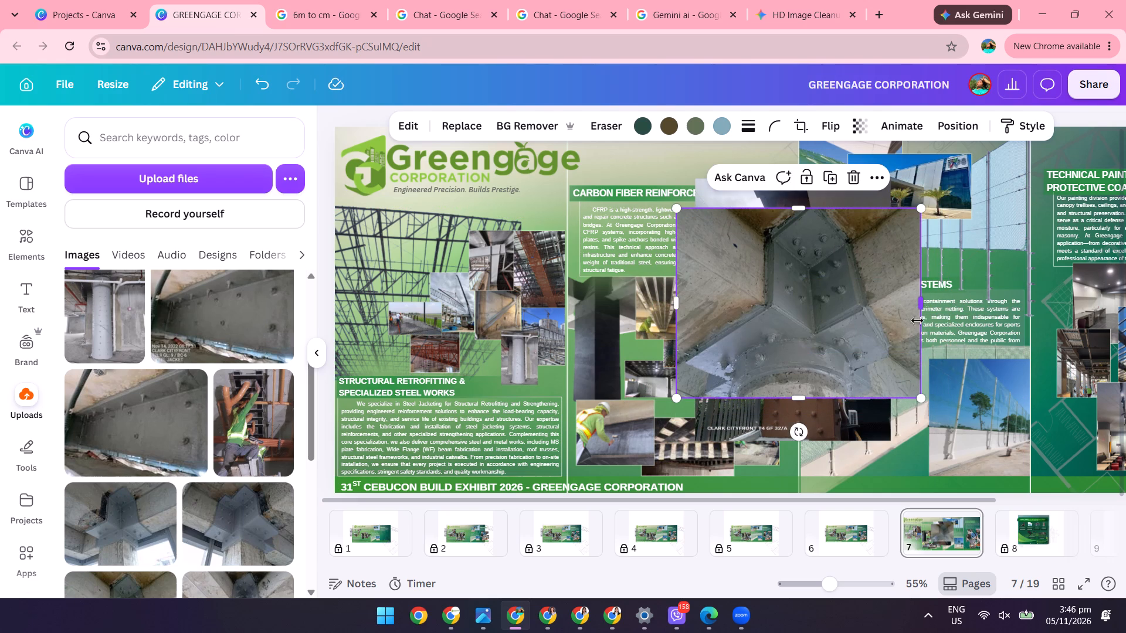
Shrink the joint photo to about 2.7 by 2.1 and place it in the structural retrofitting collage, above the sky-lit steel-frame photo.
{"action": "left_click_drag", "start_coordinate": [809, 327], "coordinate": [510, 329]}
{"action": "left_click_drag", "start_coordinate": [623, 213], "coordinate": [563, 266]}
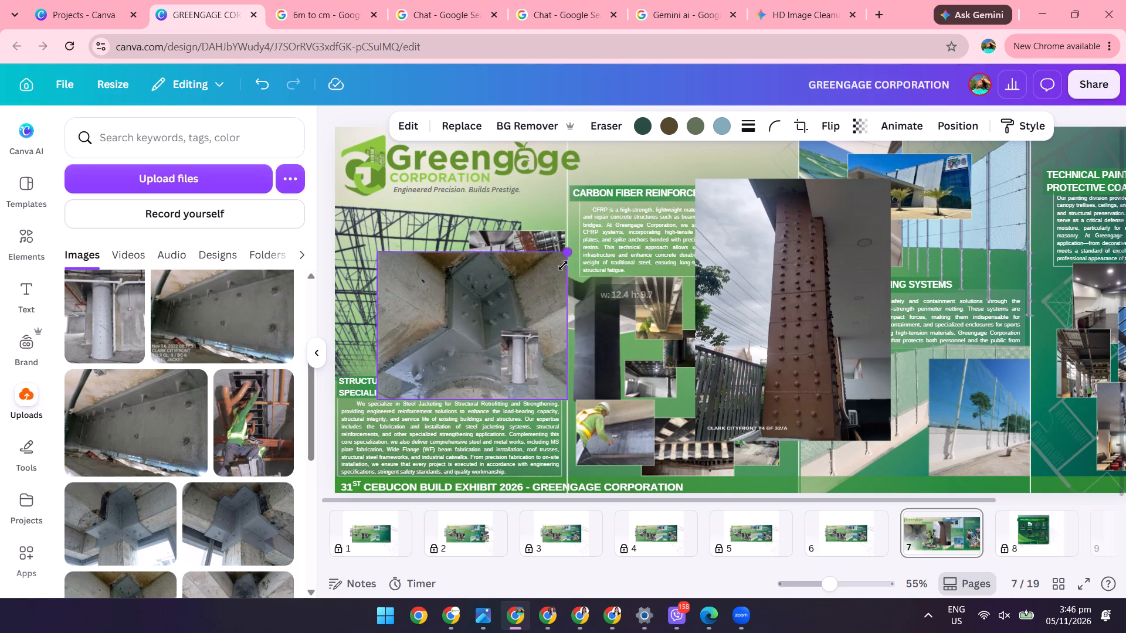
{"action": "left_click_drag", "start_coordinate": [563, 266], "coordinate": [463, 338]}
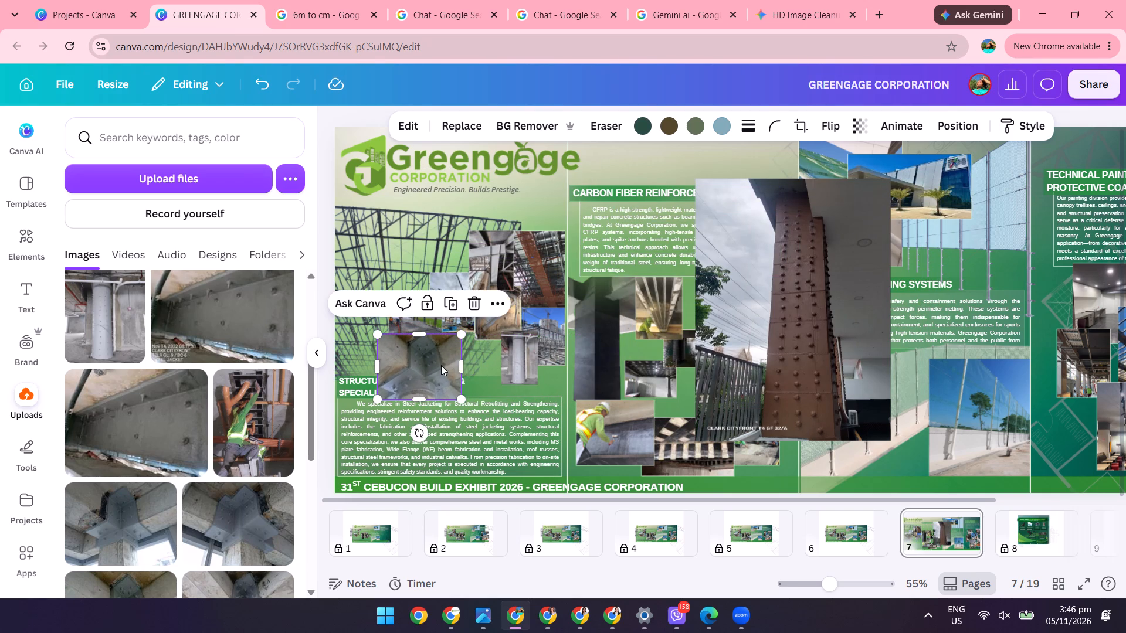
{"action": "left_click_drag", "start_coordinate": [429, 366], "coordinate": [541, 223]}
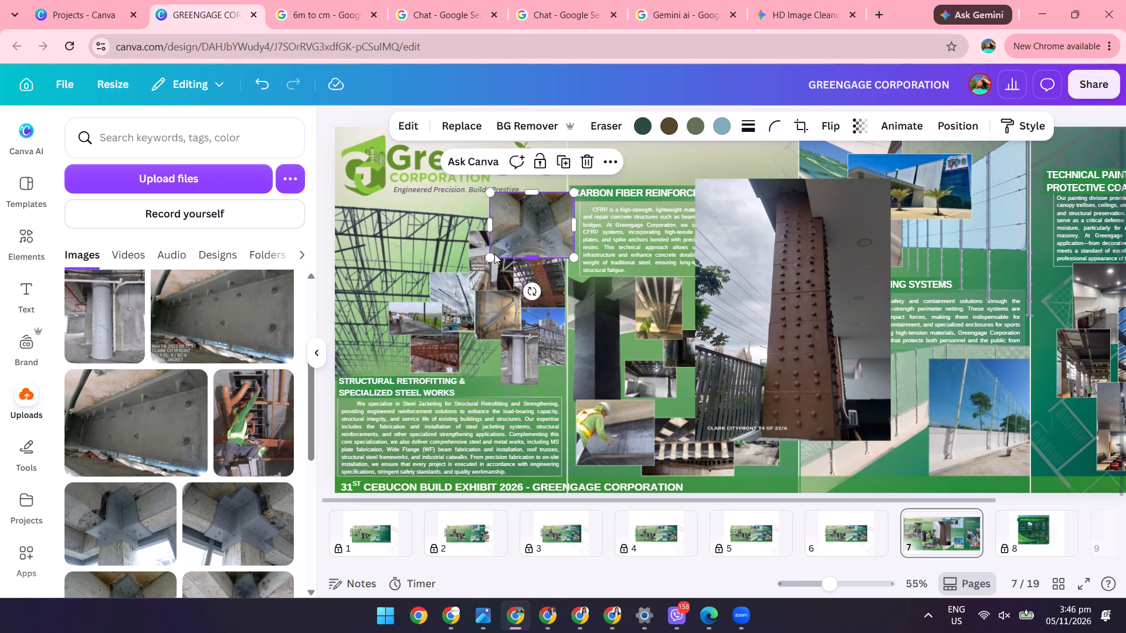
{"action": "left_click_drag", "start_coordinate": [490, 257], "coordinate": [514, 237]}
{"action": "left_click_drag", "start_coordinate": [540, 215], "coordinate": [476, 238]}
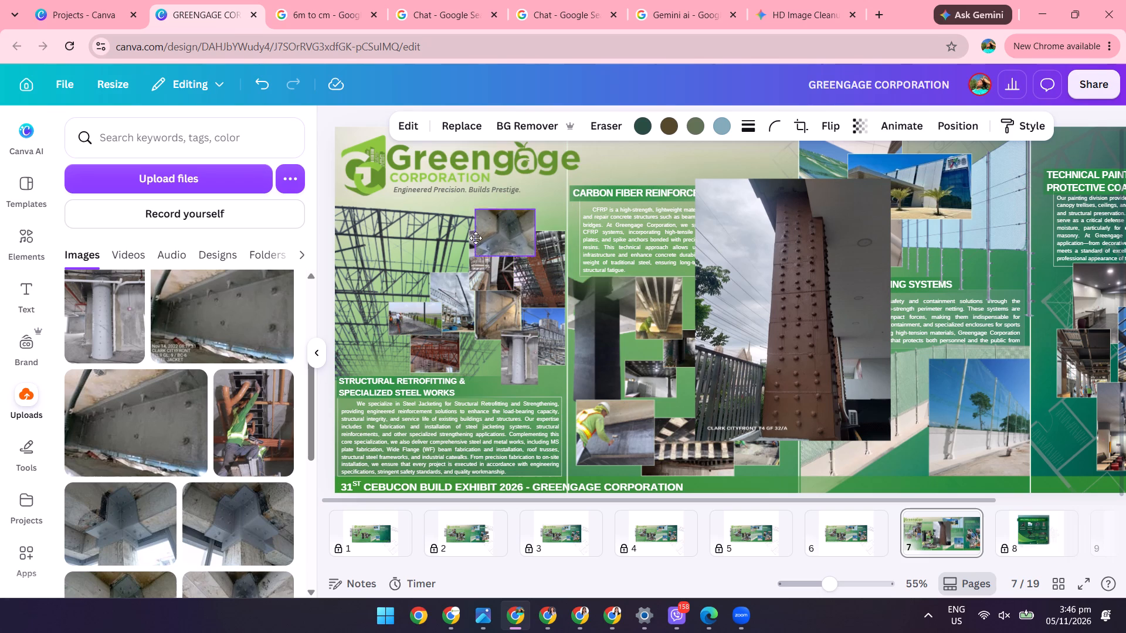
{"action": "left_click_drag", "start_coordinate": [476, 238], "coordinate": [446, 243]}
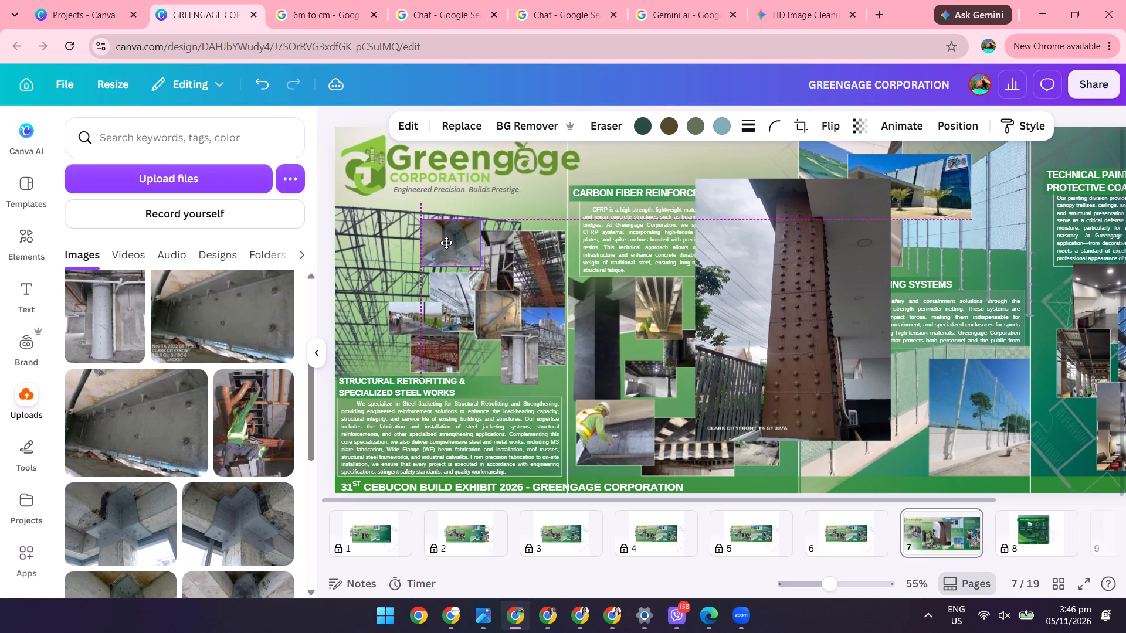
{"action": "left_click_drag", "start_coordinate": [446, 243], "coordinate": [446, 252]}
{"action": "left_click_drag", "start_coordinate": [418, 275], "coordinate": [439, 263]}
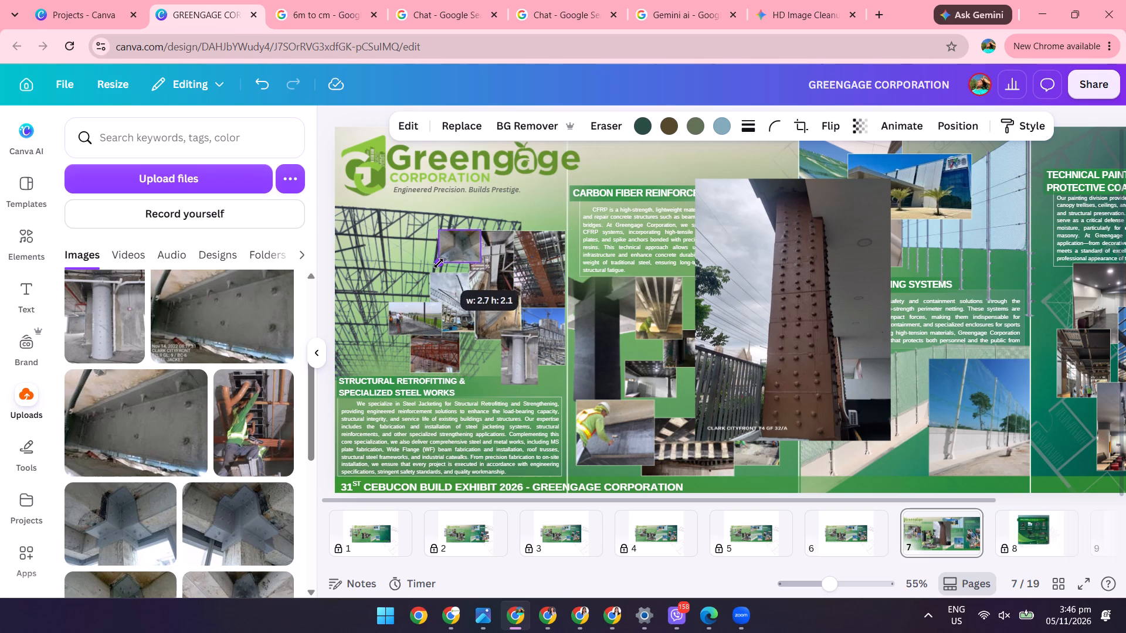
{"action": "left_click_drag", "start_coordinate": [439, 263], "coordinate": [439, 263]}
{"action": "left_click_drag", "start_coordinate": [472, 241], "coordinate": [468, 248]}
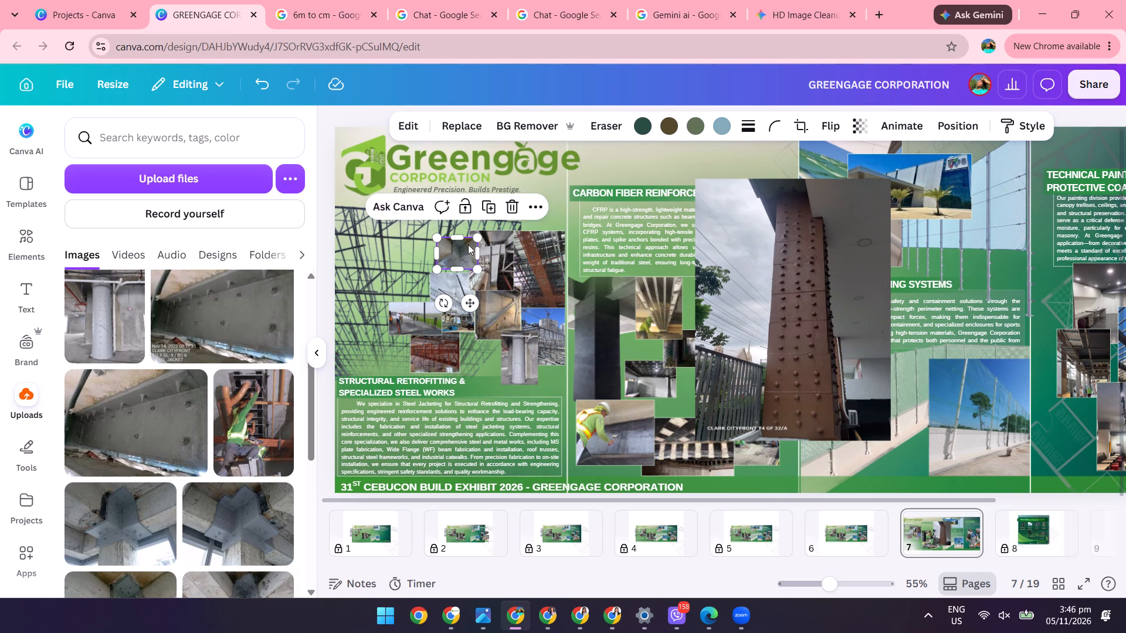
{"action": "left_click_drag", "start_coordinate": [468, 244], "coordinate": [470, 251]}
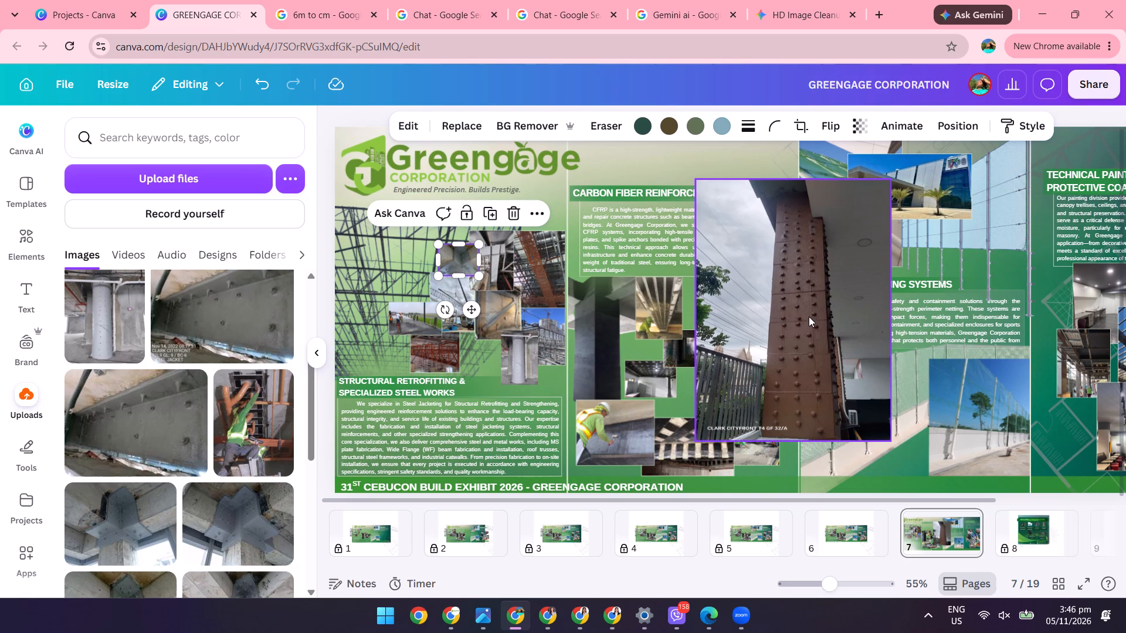
Shrink the brown riveted column photo and trim its top and both sides closer around the column.
{"action": "left_click", "coordinate": [809, 316]}
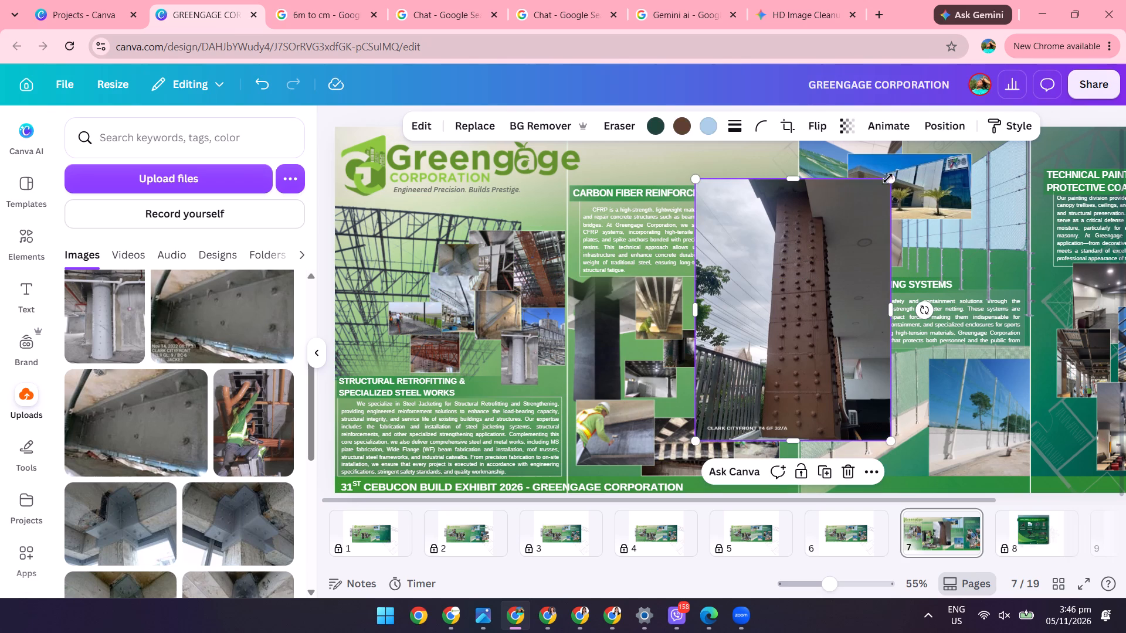
{"action": "left_click_drag", "start_coordinate": [889, 178], "coordinate": [792, 301]}
{"action": "left_click_drag", "start_coordinate": [725, 369], "coordinate": [652, 250]}
{"action": "left_click_drag", "start_coordinate": [677, 183], "coordinate": [676, 196]}
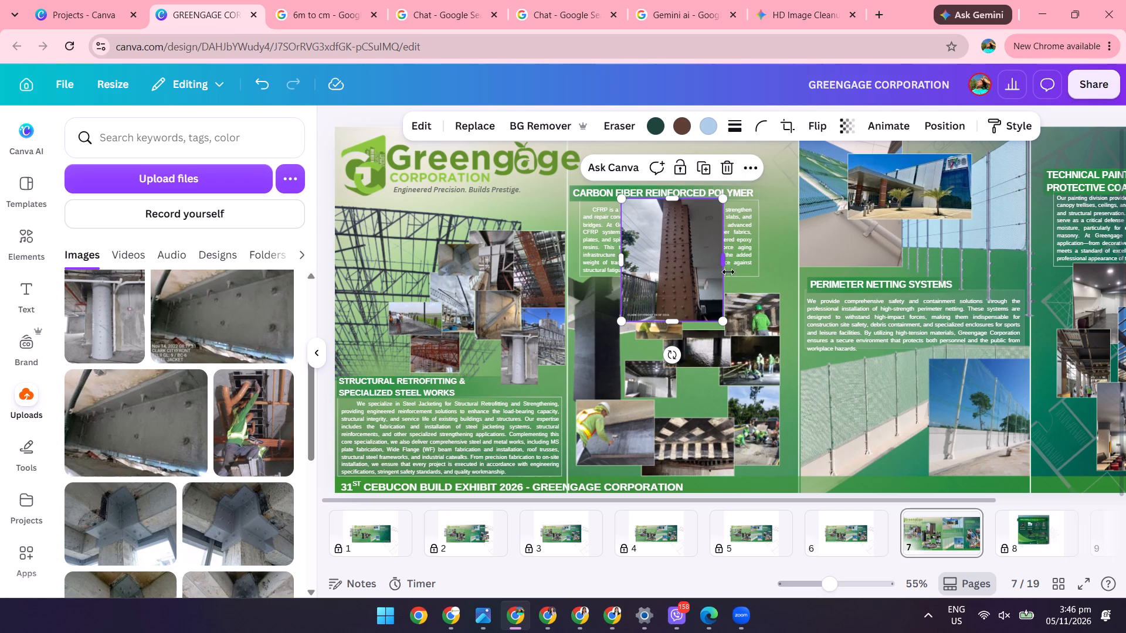
{"action": "left_click_drag", "start_coordinate": [676, 196], "coordinate": [677, 212]}
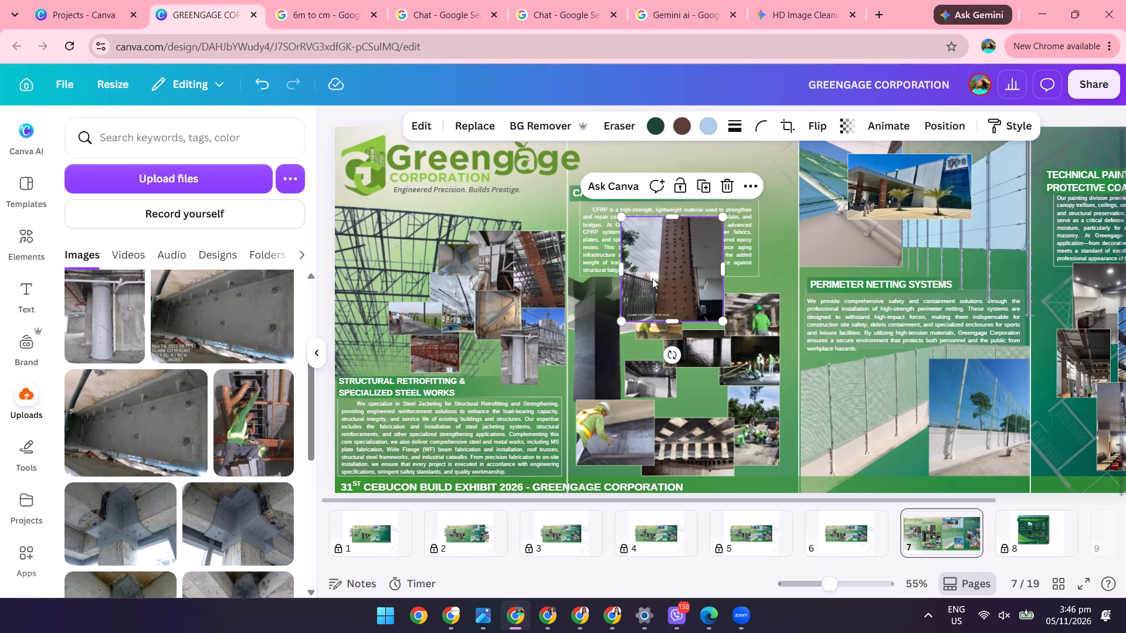
{"action": "left_click_drag", "start_coordinate": [623, 267], "coordinate": [646, 266]}
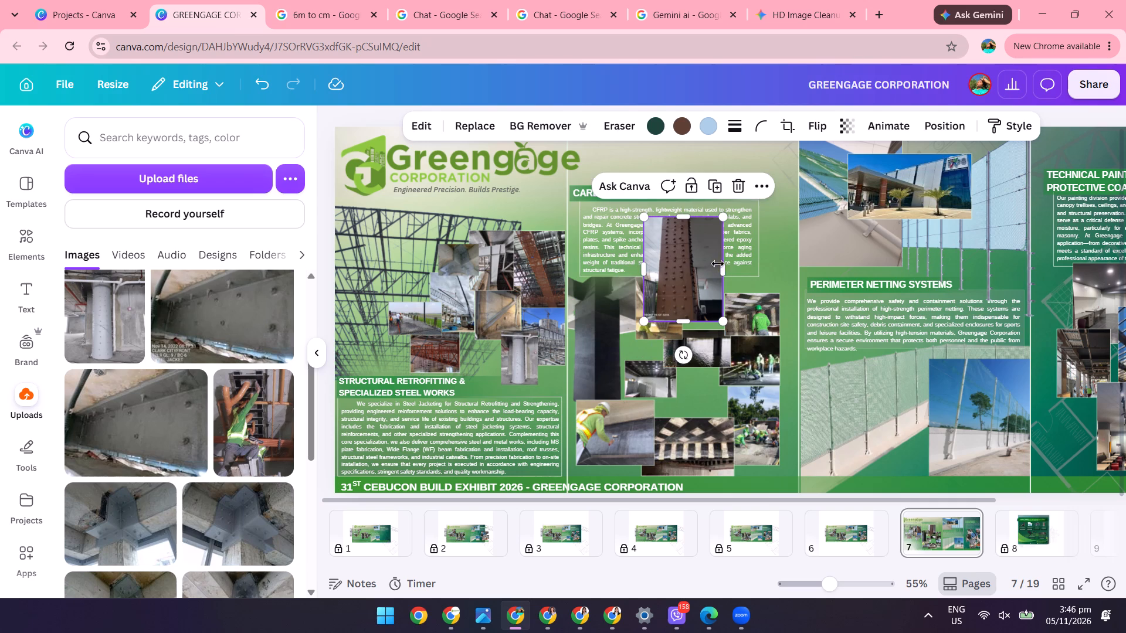
{"action": "left_click_drag", "start_coordinate": [721, 267], "coordinate": [715, 269]}
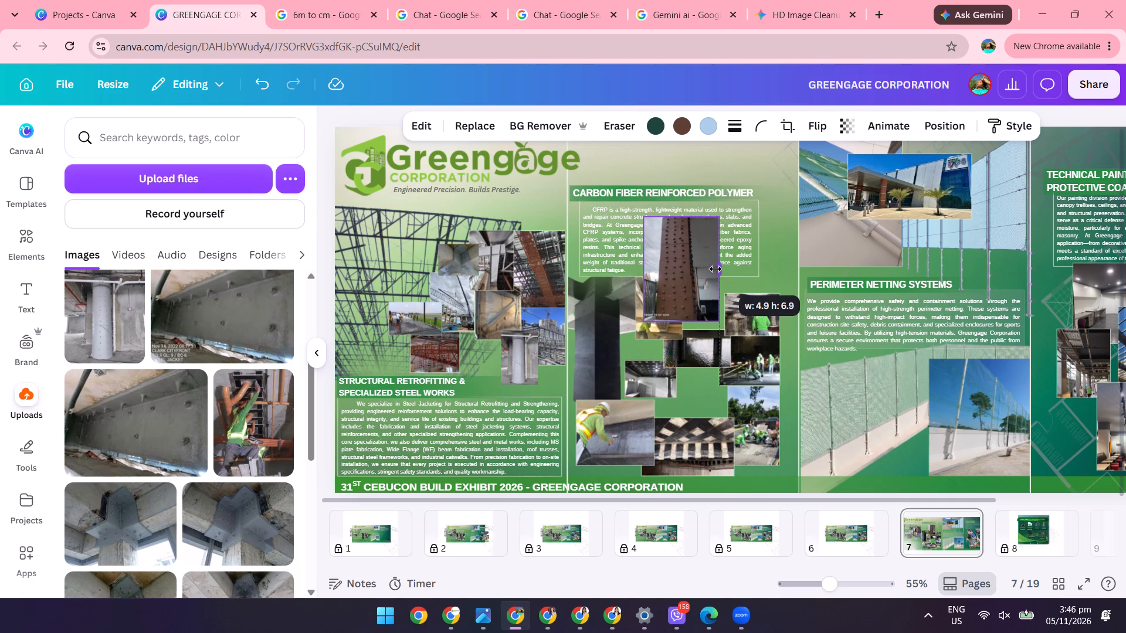
{"action": "left_click_drag", "start_coordinate": [715, 269], "coordinate": [713, 269]}
{"action": "left_click", "coordinate": [644, 266]}
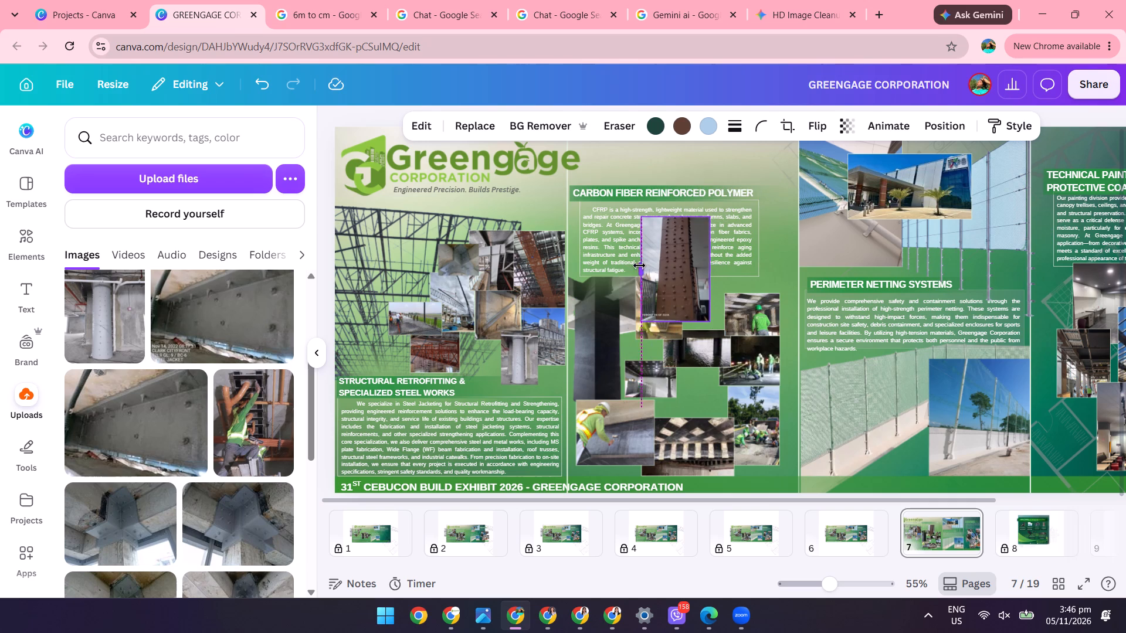
{"action": "left_click_drag", "start_coordinate": [712, 267], "coordinate": [718, 268]}
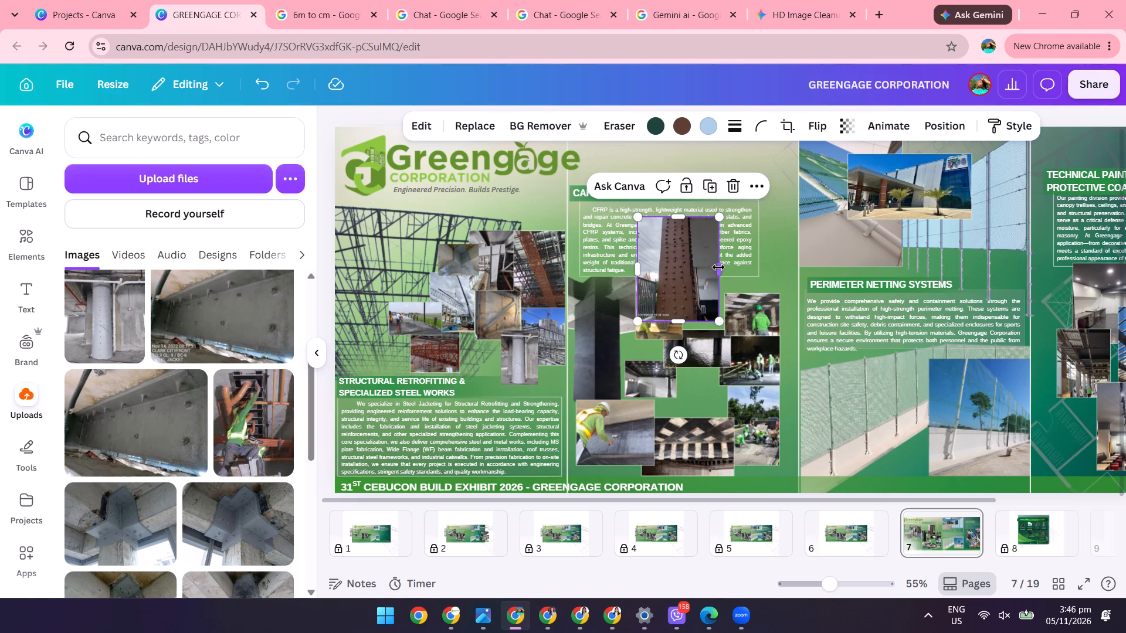
{"action": "left_click_drag", "start_coordinate": [718, 267], "coordinate": [712, 270]}
Shrink the cropped brown column photo further and place it at the collage's upper right corner, against the vertical panel divider.
{"action": "left_click_drag", "start_coordinate": [708, 322], "coordinate": [698, 300]}
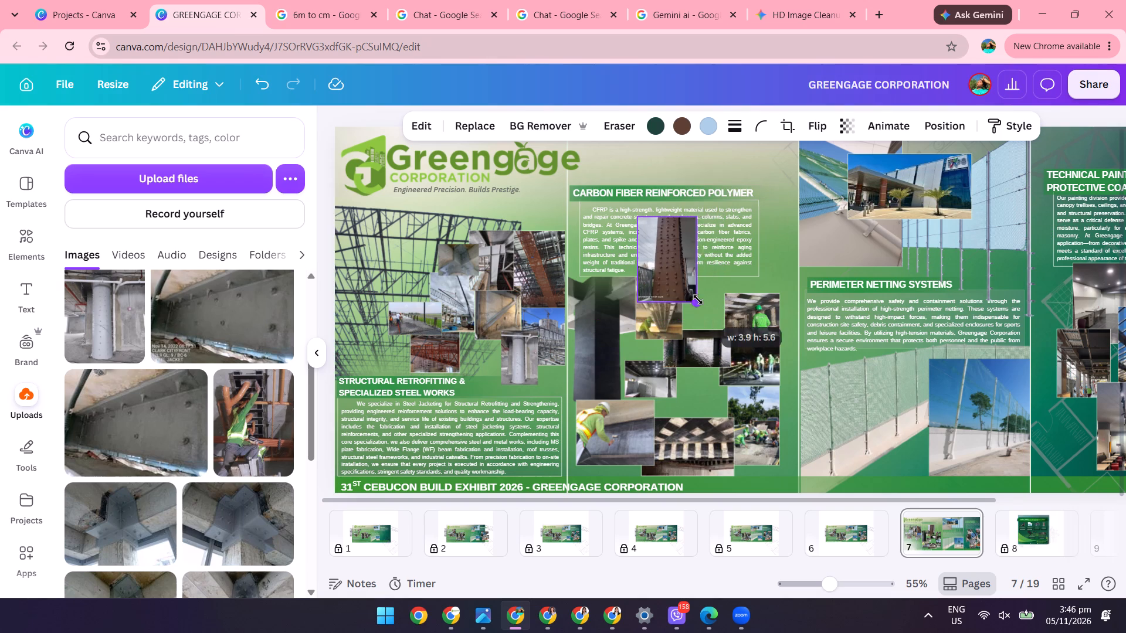
{"action": "left_click_drag", "start_coordinate": [698, 300], "coordinate": [686, 276]}
{"action": "left_click_drag", "start_coordinate": [670, 254], "coordinate": [571, 246]}
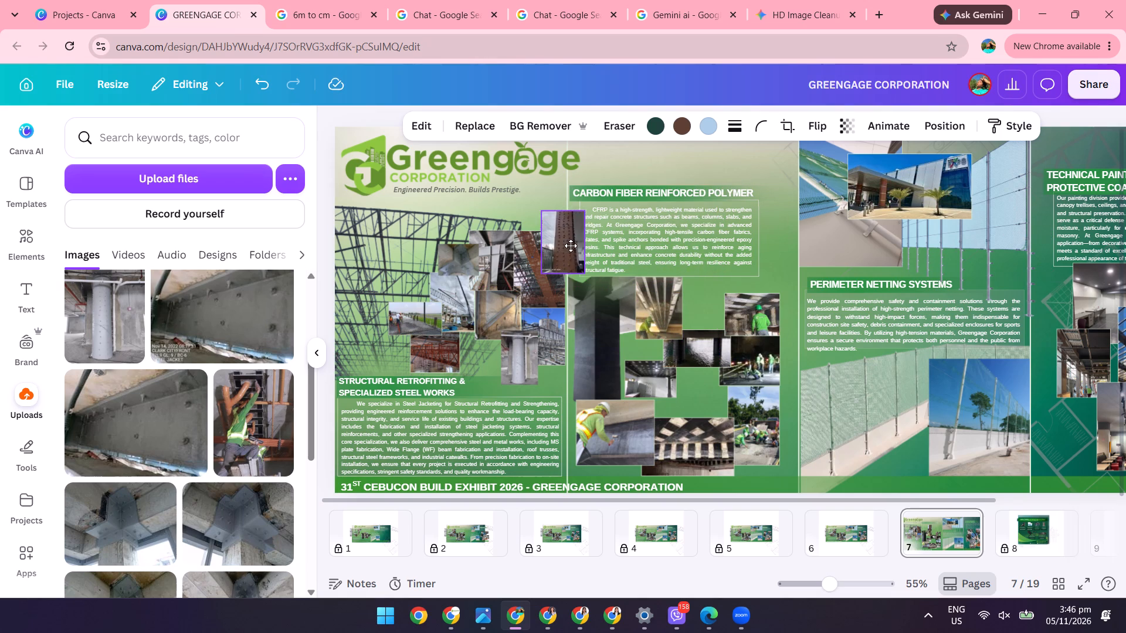
{"action": "left_click_drag", "start_coordinate": [571, 246], "coordinate": [555, 234]}
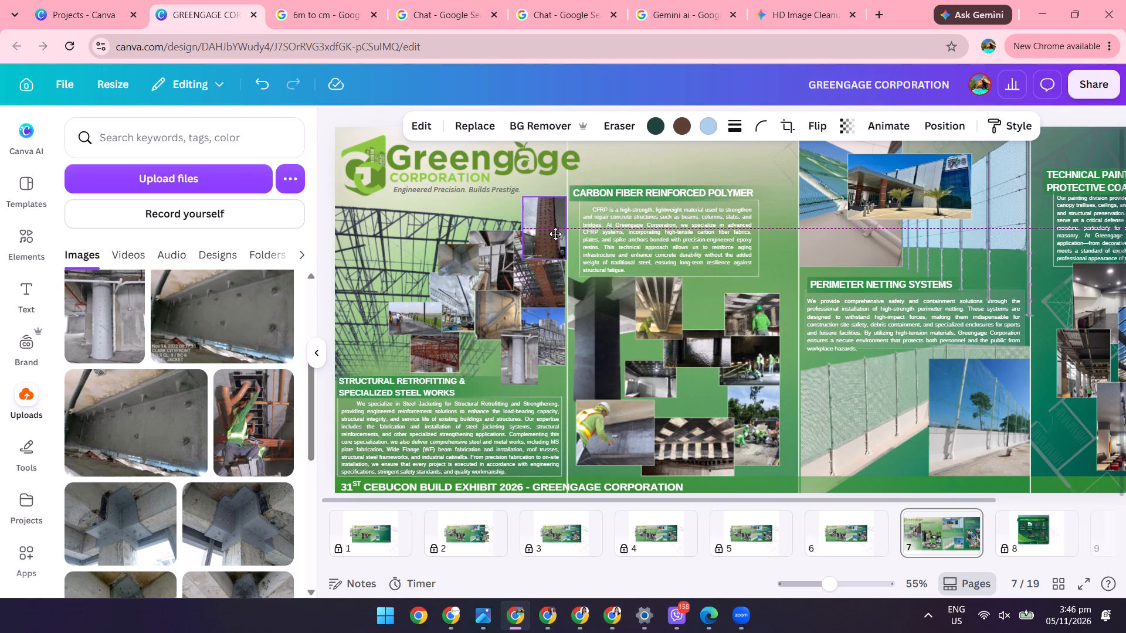
{"action": "left_click_drag", "start_coordinate": [555, 234], "coordinate": [557, 233]}
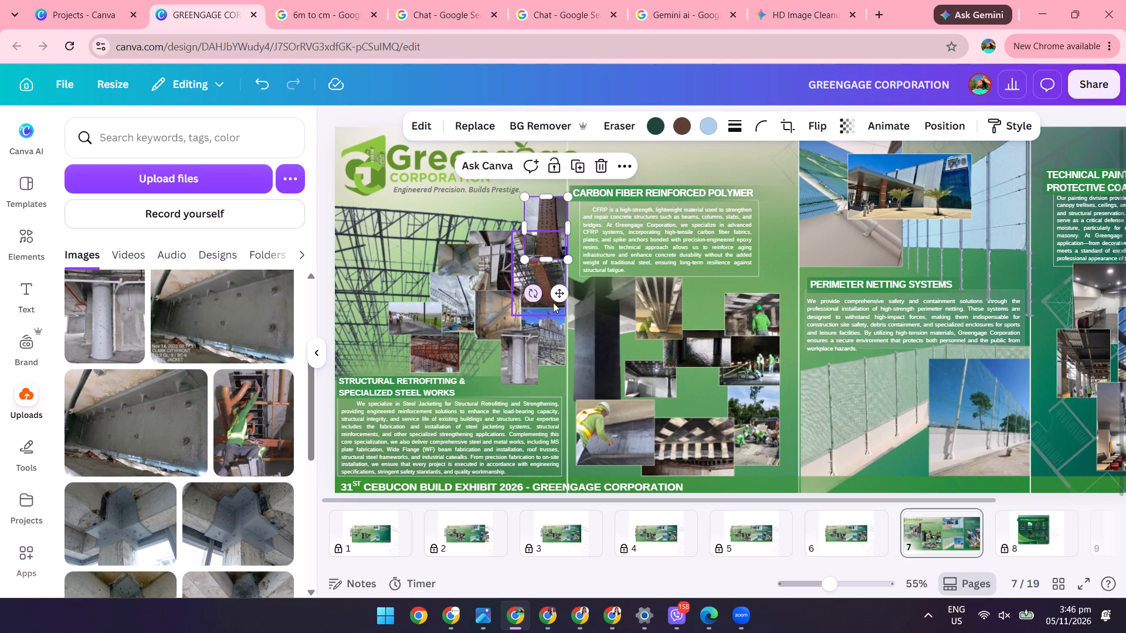
Shift the worker-on-steel photo and the blue-sky building photo upward beneath the brown column photo, flush with the vertical panel divider.
{"action": "left_click_drag", "start_coordinate": [545, 271], "coordinate": [542, 261]}
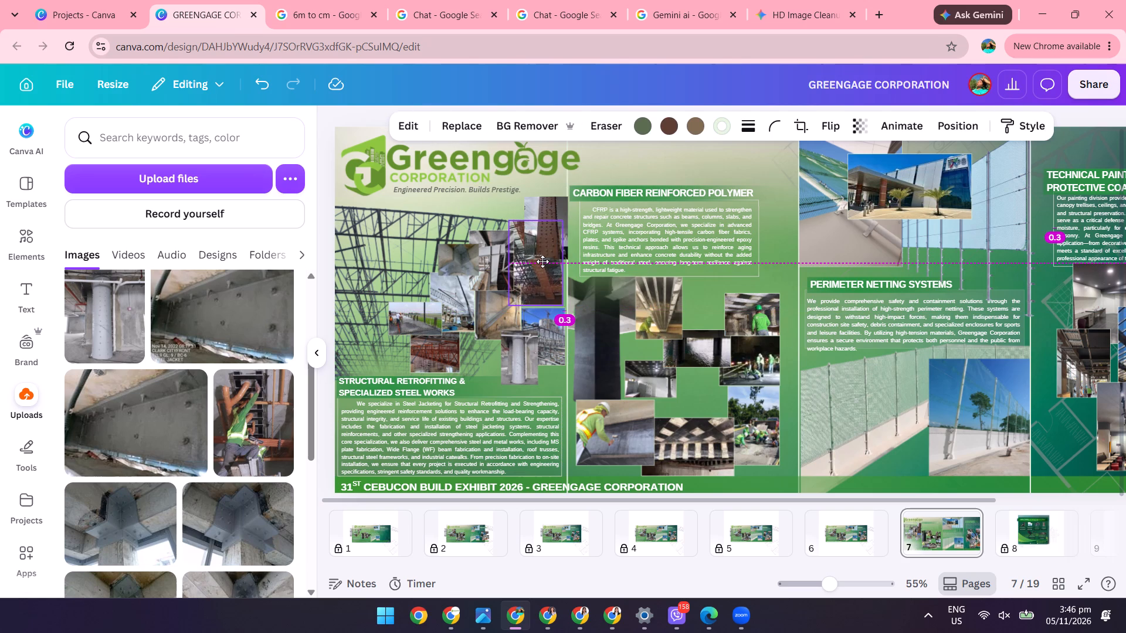
{"action": "left_click_drag", "start_coordinate": [542, 261], "coordinate": [543, 260]}
{"action": "left_click", "coordinate": [550, 240]}
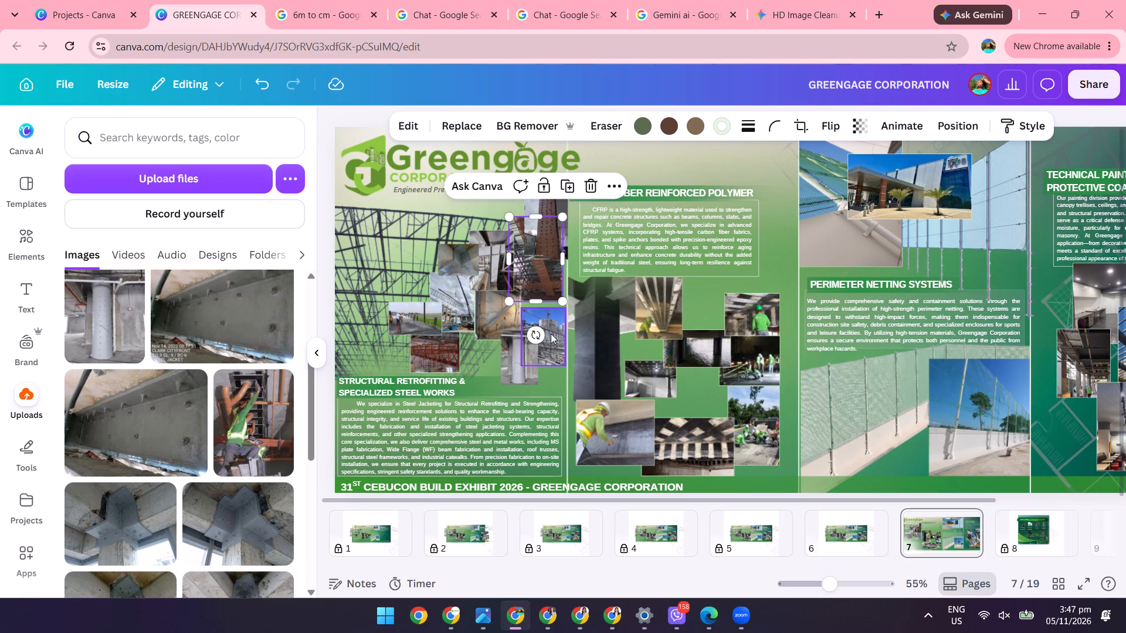
{"action": "left_click_drag", "start_coordinate": [558, 346], "coordinate": [559, 335]}
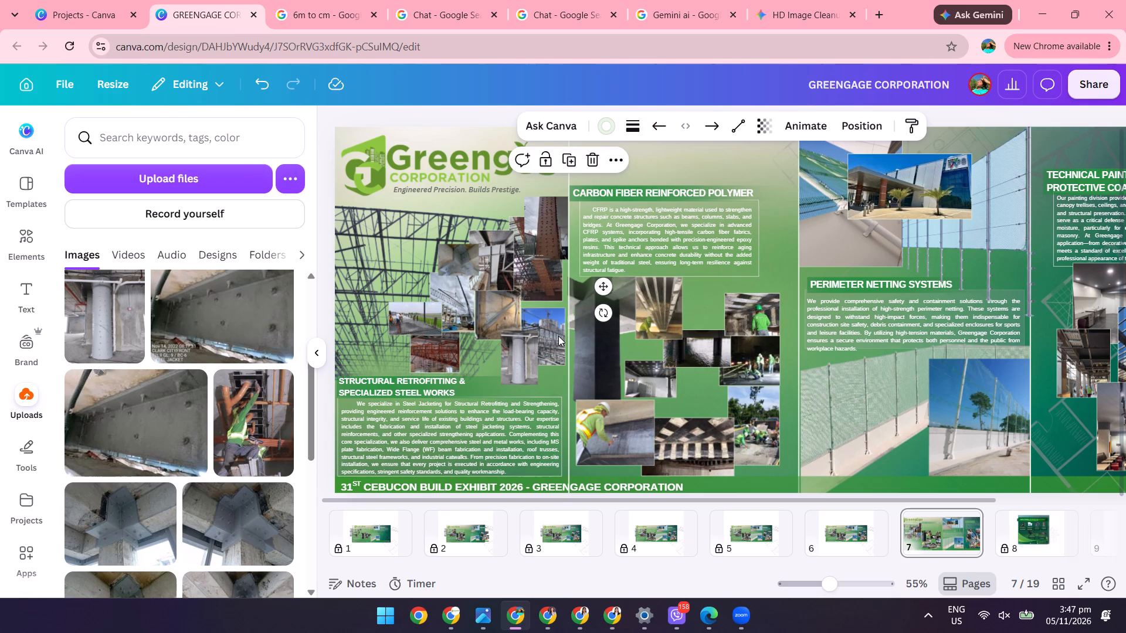
{"action": "left_click_drag", "start_coordinate": [554, 333], "coordinate": [554, 326]}
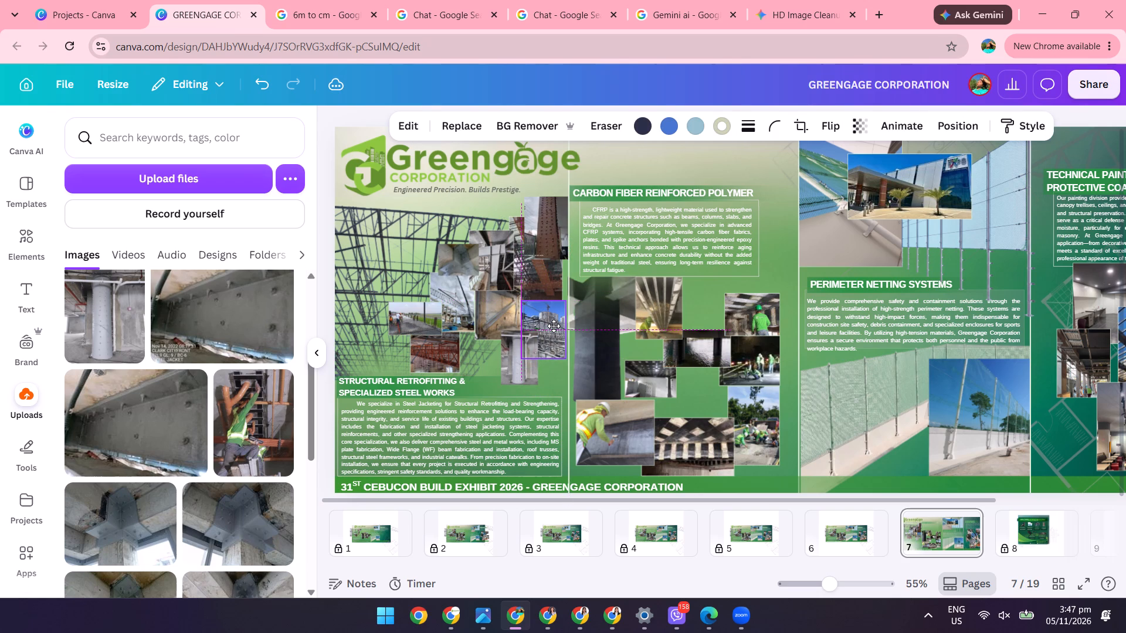
{"action": "left_click_drag", "start_coordinate": [554, 326], "coordinate": [557, 326]}
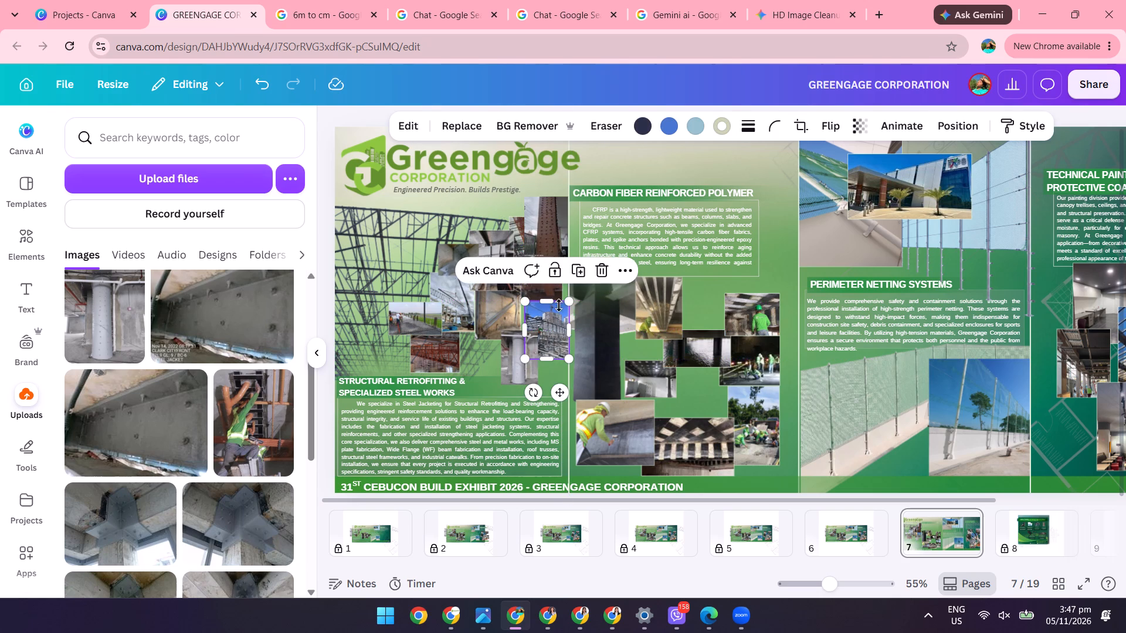
{"action": "left_click_drag", "start_coordinate": [556, 289], "coordinate": [561, 291]}
Move the brown steel-connection photo slightly right toward the building photo and enlarge the adjacent sky-lit steel-frame photo to meet it.
{"action": "left_click_drag", "start_coordinate": [510, 315], "coordinate": [516, 314]}
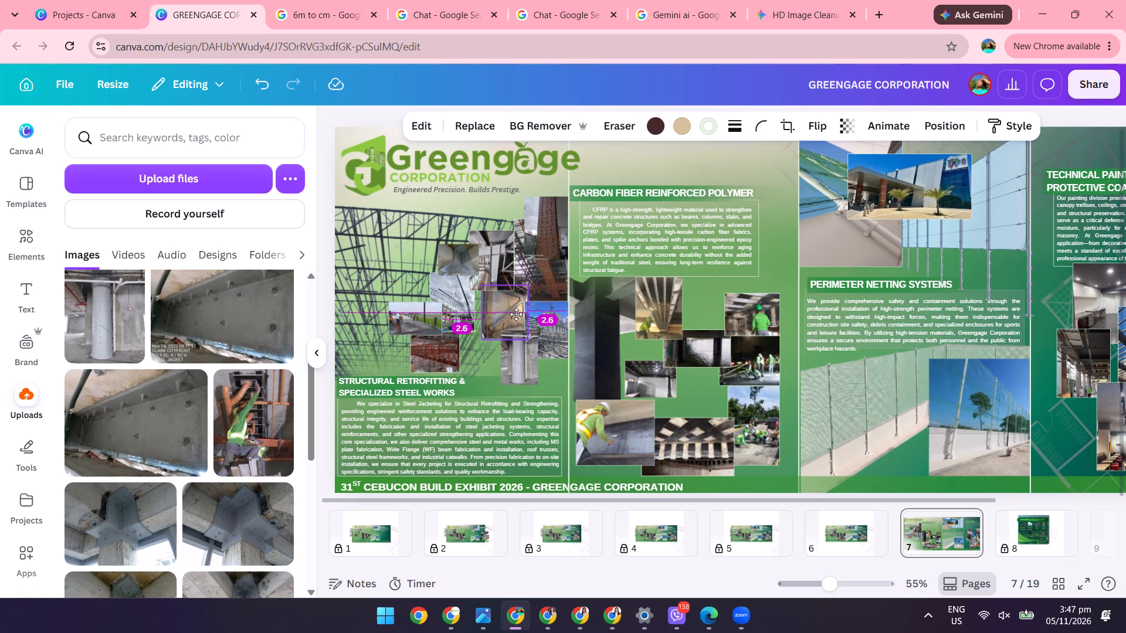
{"action": "left_click_drag", "start_coordinate": [516, 314], "coordinate": [517, 314]}
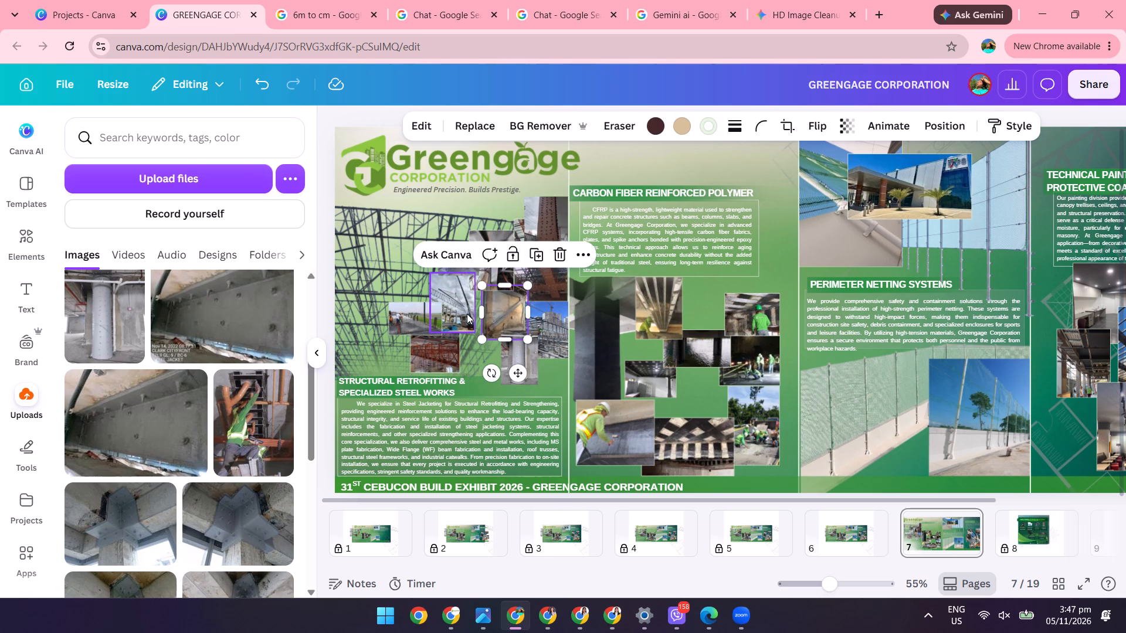
{"action": "left_click", "coordinate": [470, 319]}
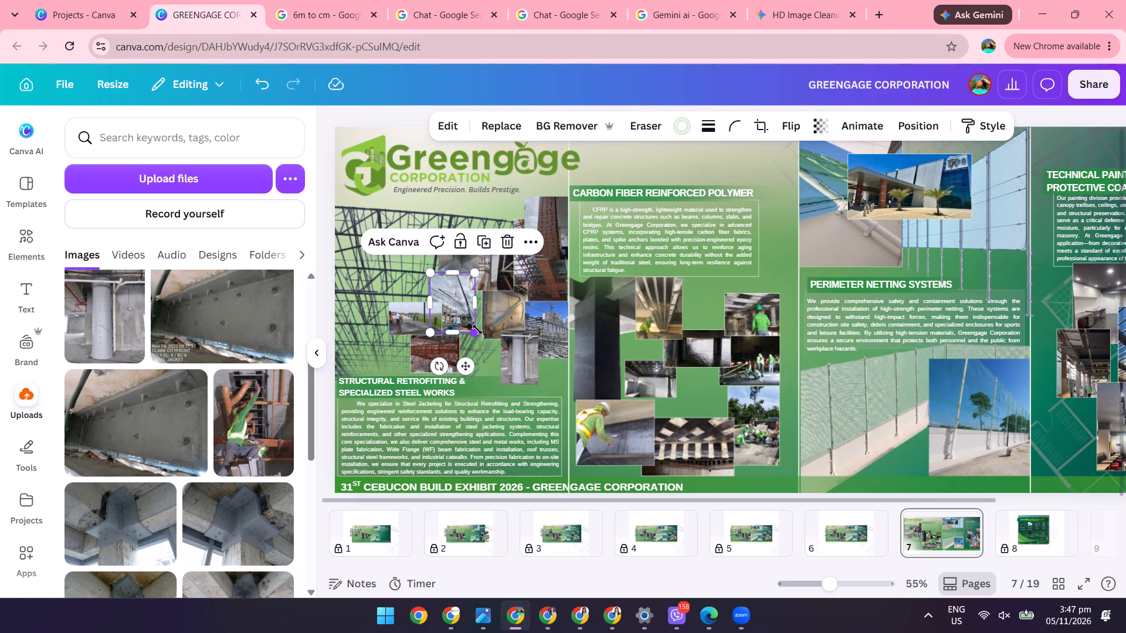
{"action": "left_click_drag", "start_coordinate": [474, 329], "coordinate": [474, 341]}
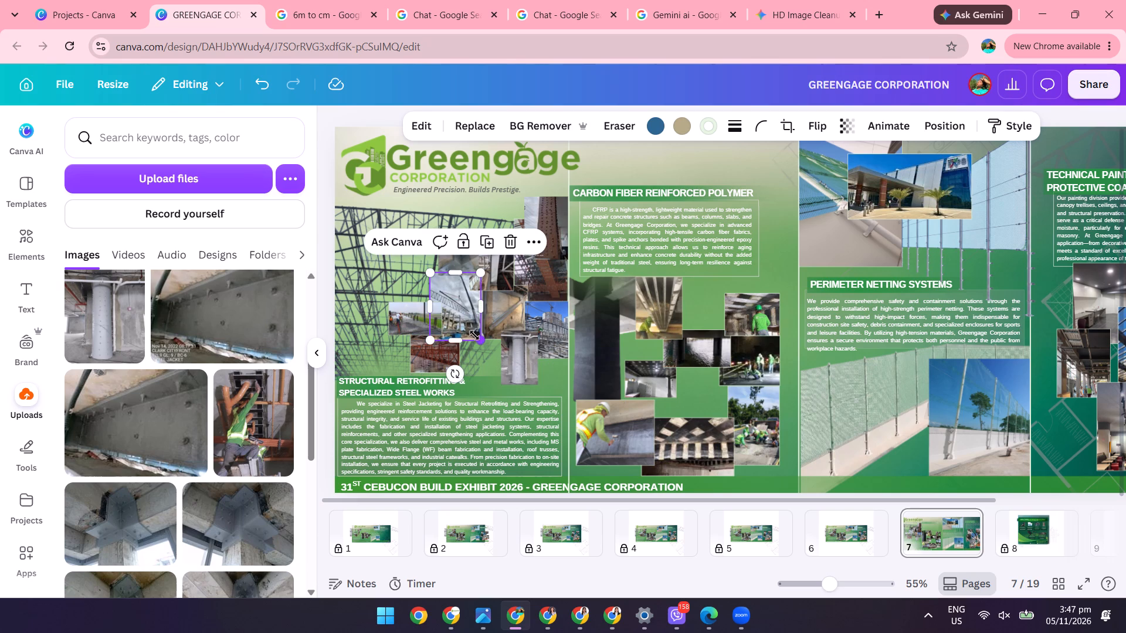
Enlarge the brown steel-connection photo from its lower left corner so it overlaps the neighbouring steel-frame photo.
{"action": "left_click", "coordinate": [503, 265]}
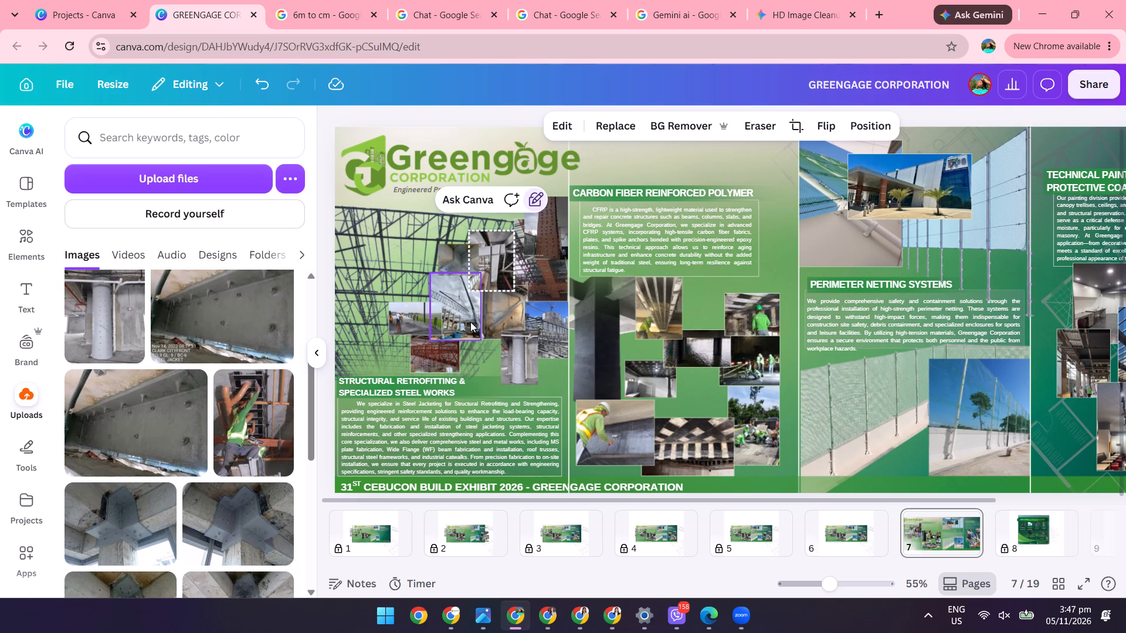
{"action": "left_click", "coordinate": [494, 325]}
{"action": "left_click_drag", "start_coordinate": [481, 338], "coordinate": [477, 343]}
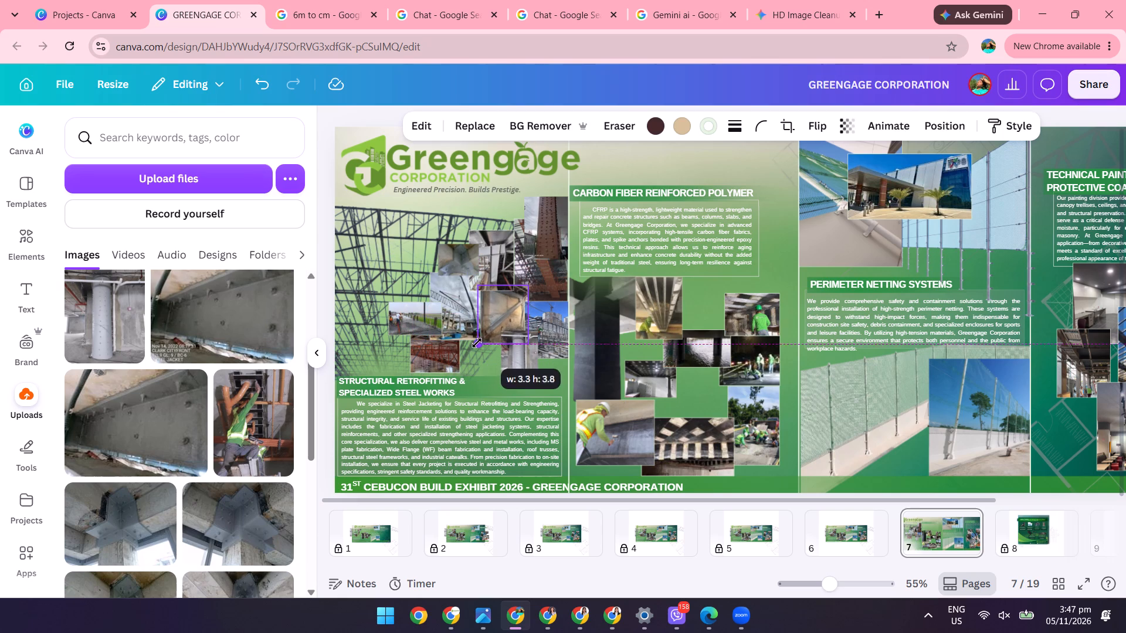
{"action": "left_click_drag", "start_coordinate": [477, 343], "coordinate": [474, 346]}
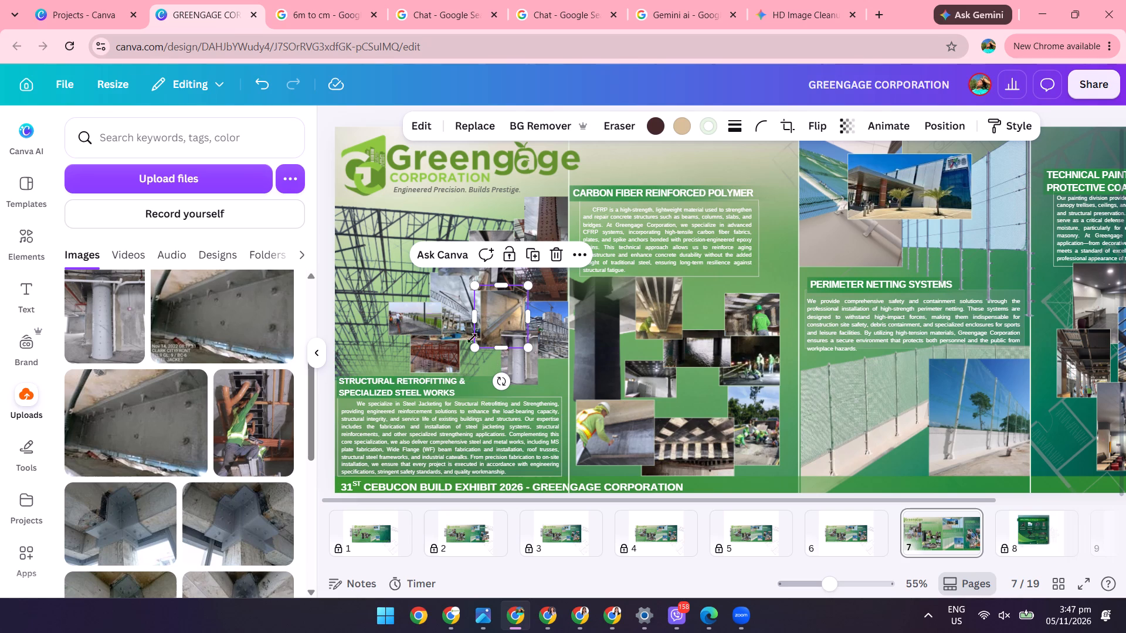
Move the small grey beam-joint photo down beneath the brown steel-connection photo and enlarge it to fill the space beside the grey column photo.
{"action": "left_click", "coordinate": [540, 220]}
{"action": "left_click_drag", "start_coordinate": [453, 252], "coordinate": [453, 253]}
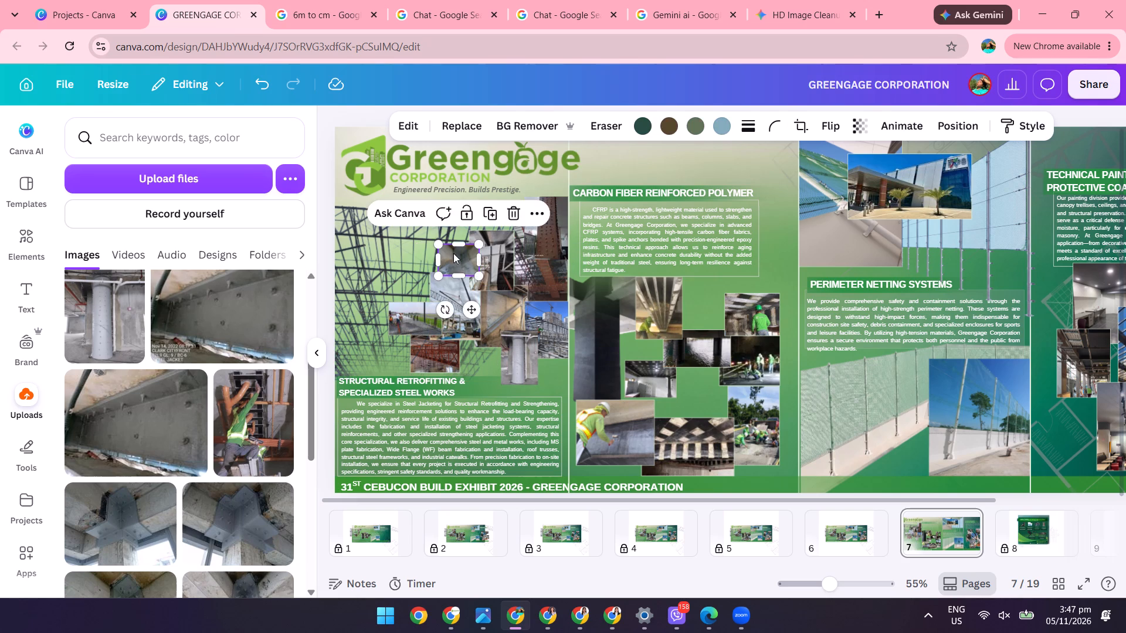
{"action": "left_click_drag", "start_coordinate": [453, 253], "coordinate": [470, 346]}
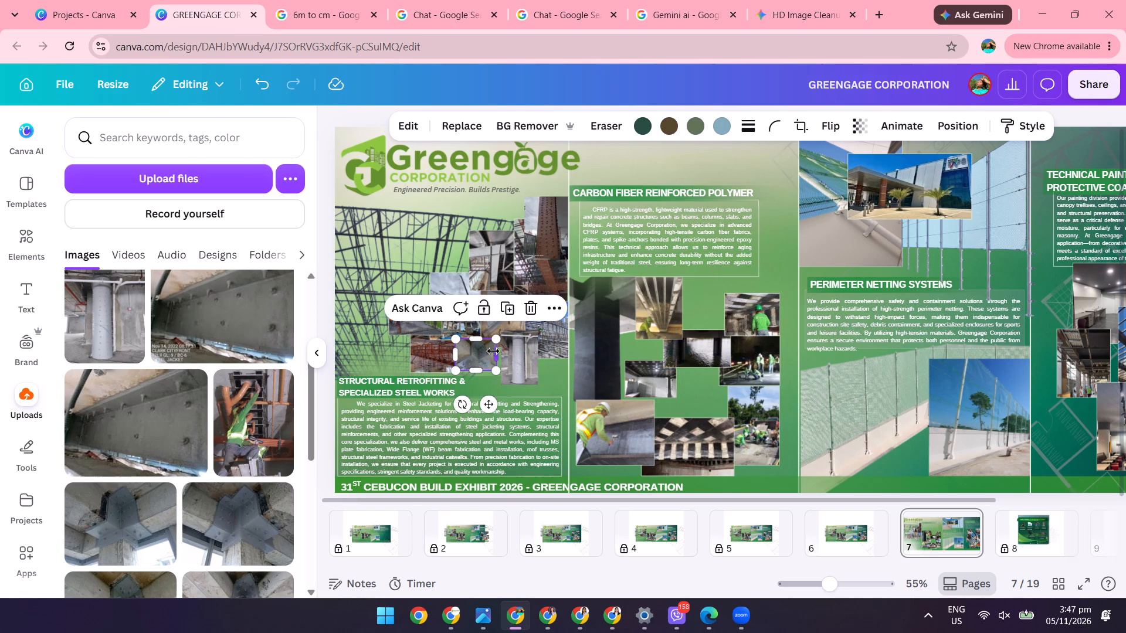
{"action": "left_click_drag", "start_coordinate": [496, 371], "coordinate": [503, 383]}
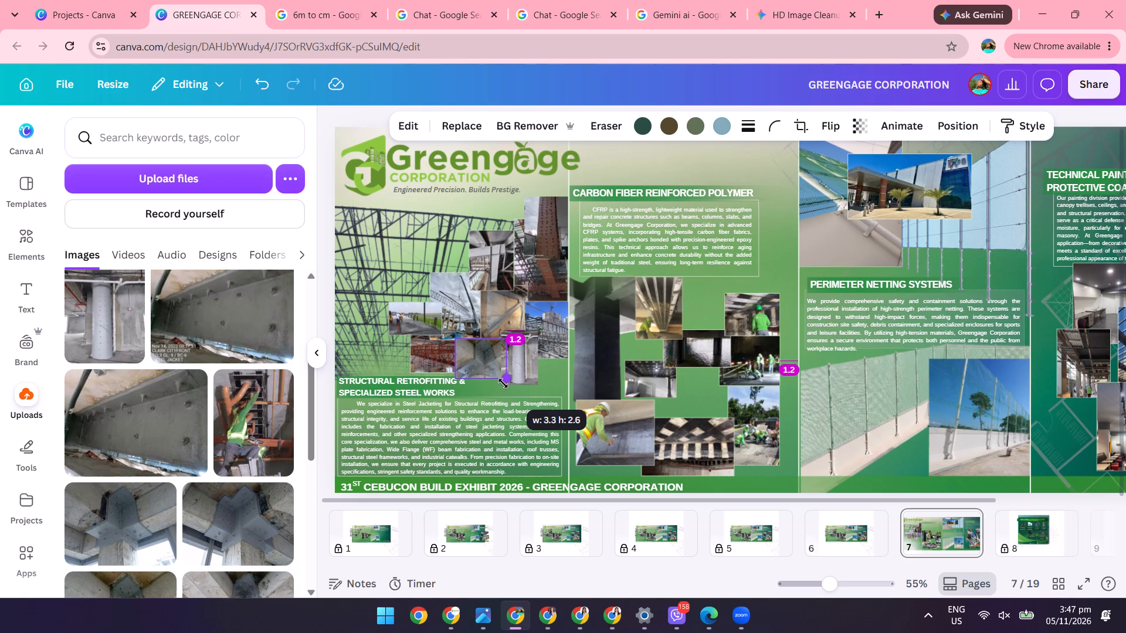
{"action": "left_click_drag", "start_coordinate": [503, 383], "coordinate": [500, 382]}
{"action": "left_click", "coordinate": [458, 338]}
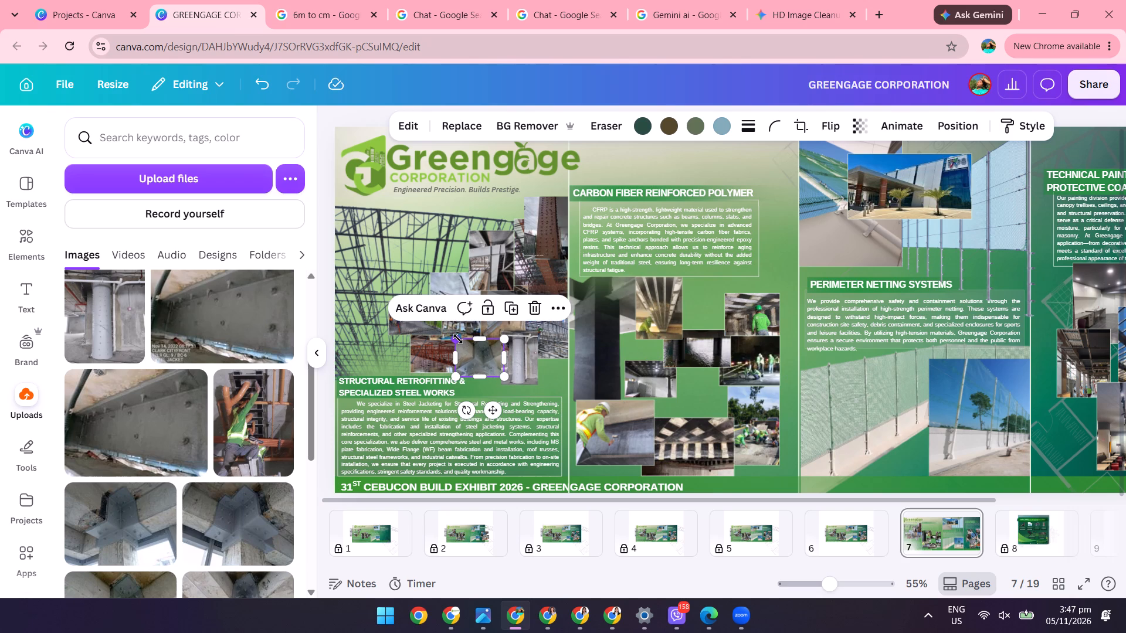
{"action": "left_click", "coordinate": [476, 356]}
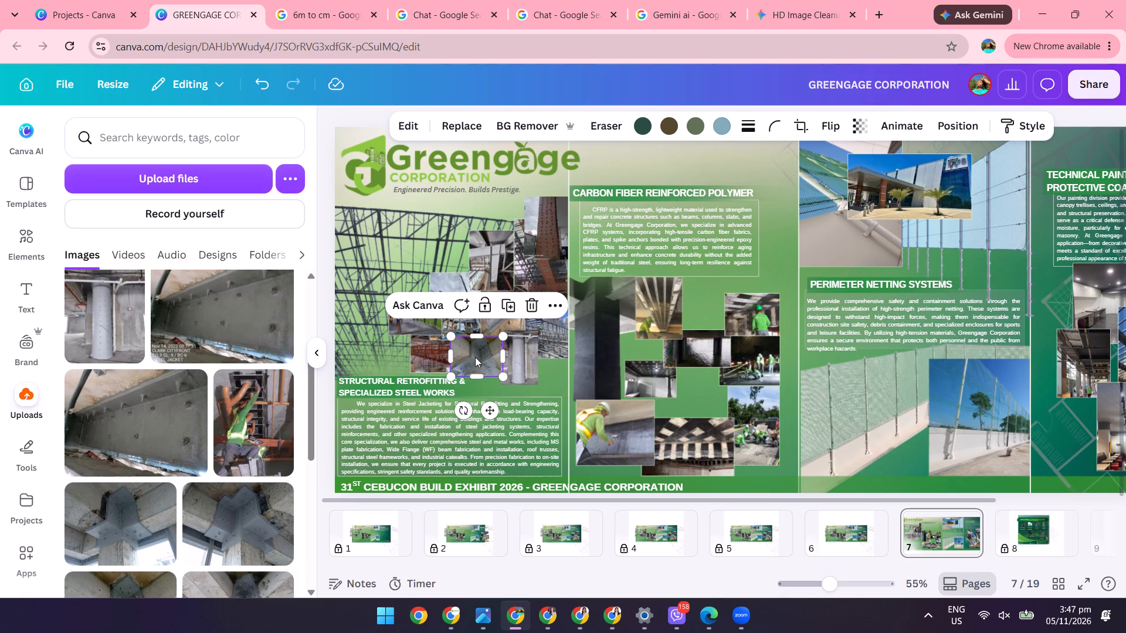
Shift the red steel-framework photo slightly left so it sits beside the enlarged grey beam-joint photo.
{"action": "left_click_drag", "start_coordinate": [437, 352], "coordinate": [407, 355]}
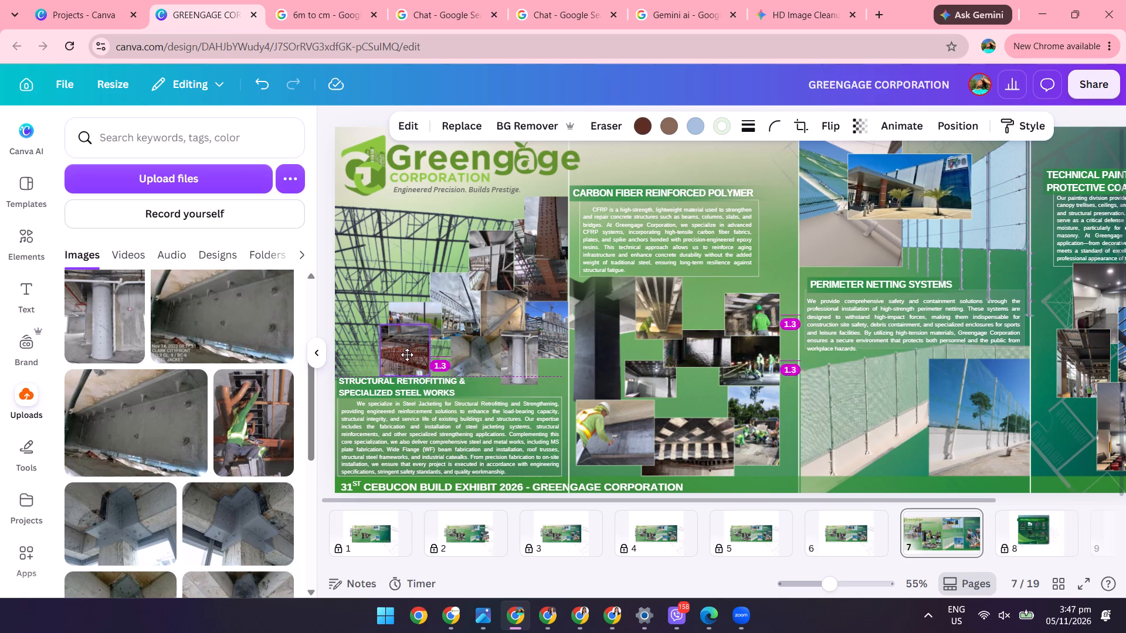
{"action": "left_click_drag", "start_coordinate": [407, 355], "coordinate": [425, 358]}
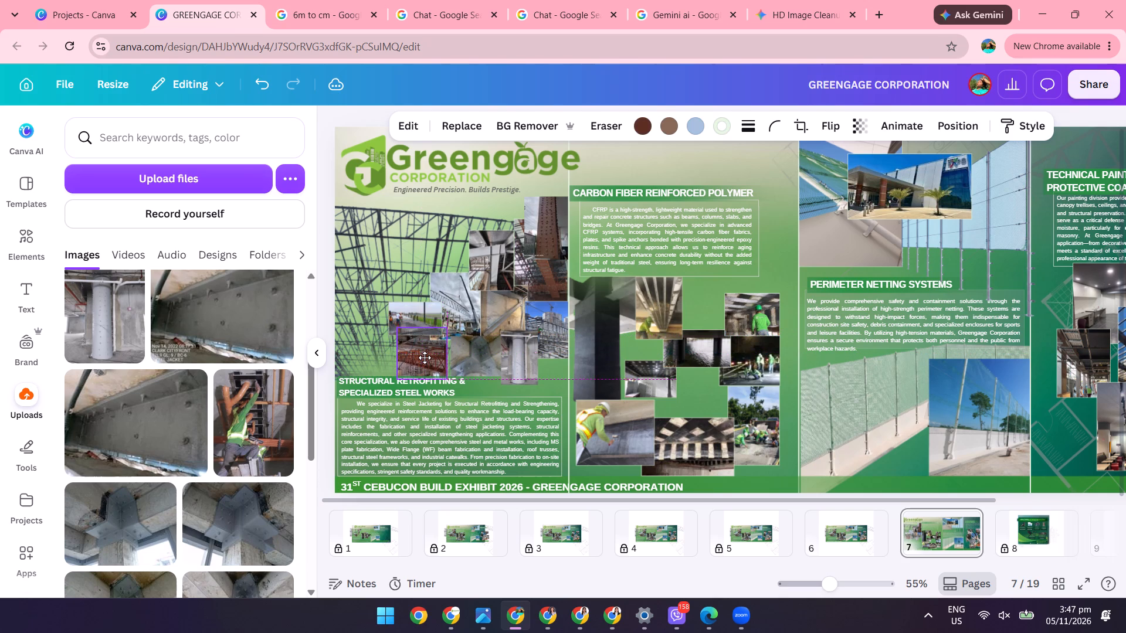
{"action": "left_click_drag", "start_coordinate": [425, 358], "coordinate": [426, 358]}
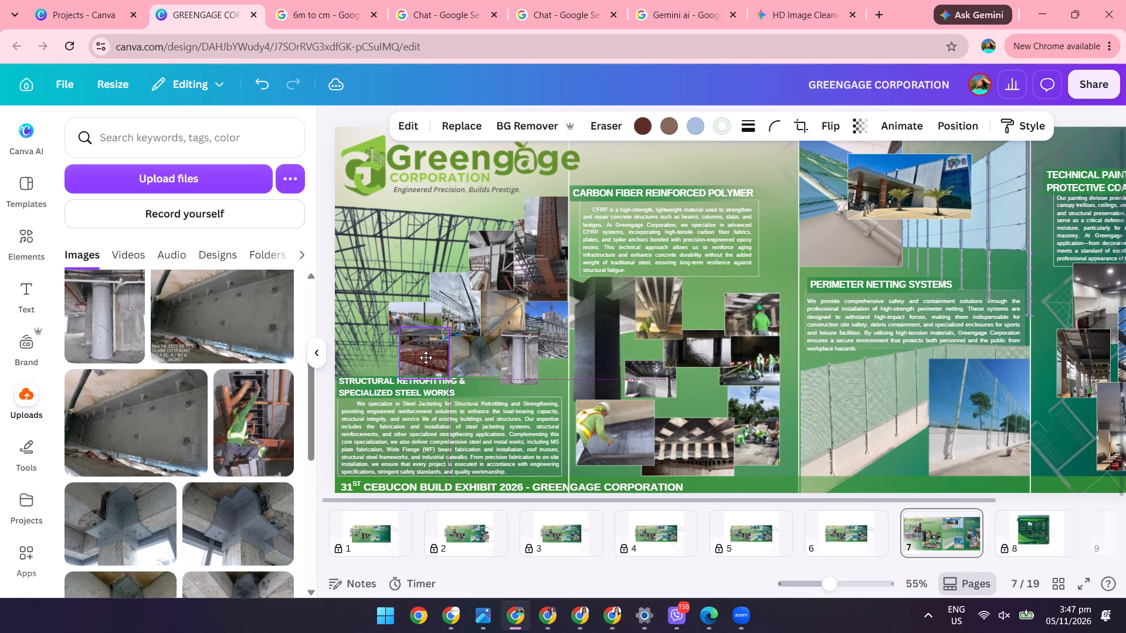
{"action": "left_click_drag", "start_coordinate": [426, 358], "coordinate": [426, 357]}
Reorder the sky-lit steel-frame photo in the layer stack by bringing it to the front and sending it backward several levels.
{"action": "left_click", "coordinate": [458, 318]}
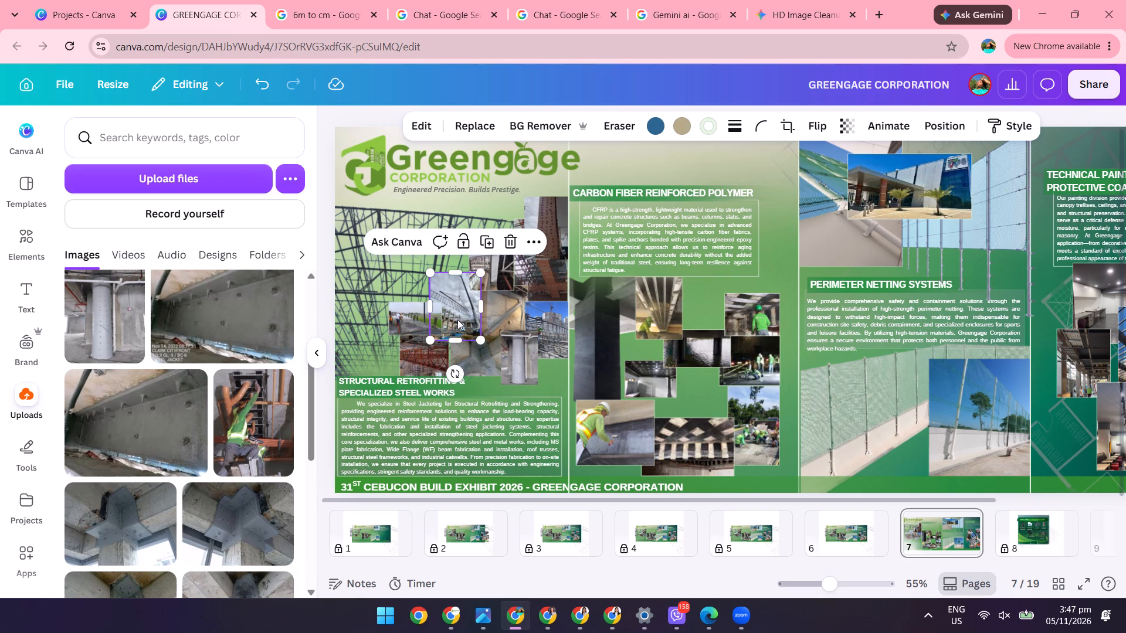
{"action": "right_click", "coordinate": [457, 319]}
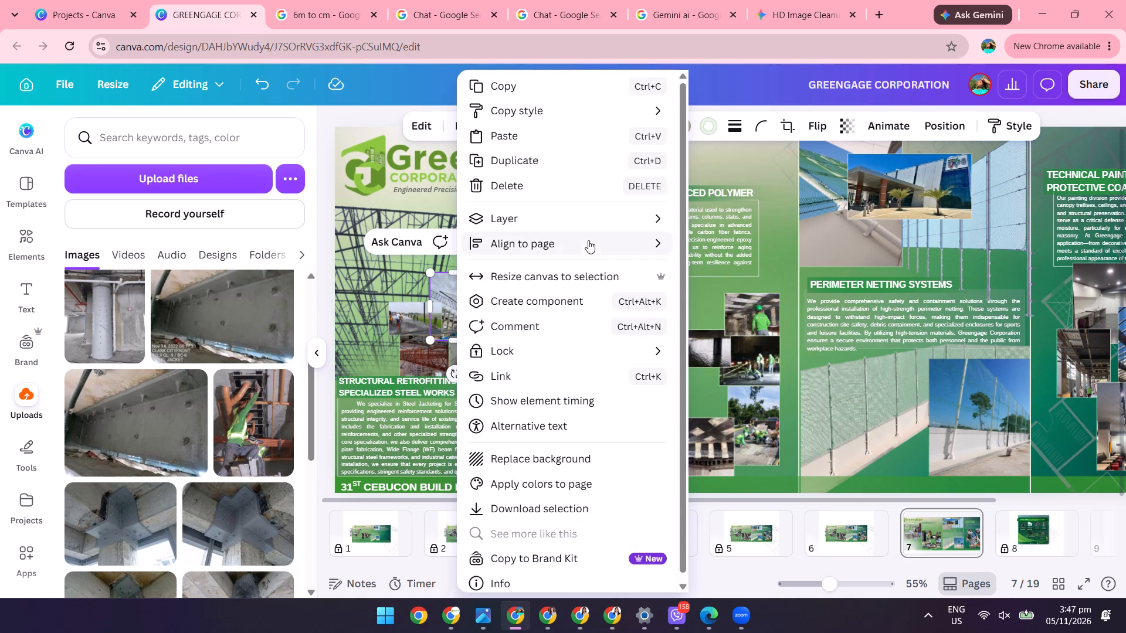
{"action": "left_click", "coordinate": [590, 223]}
{"action": "left_click", "coordinate": [744, 290]}
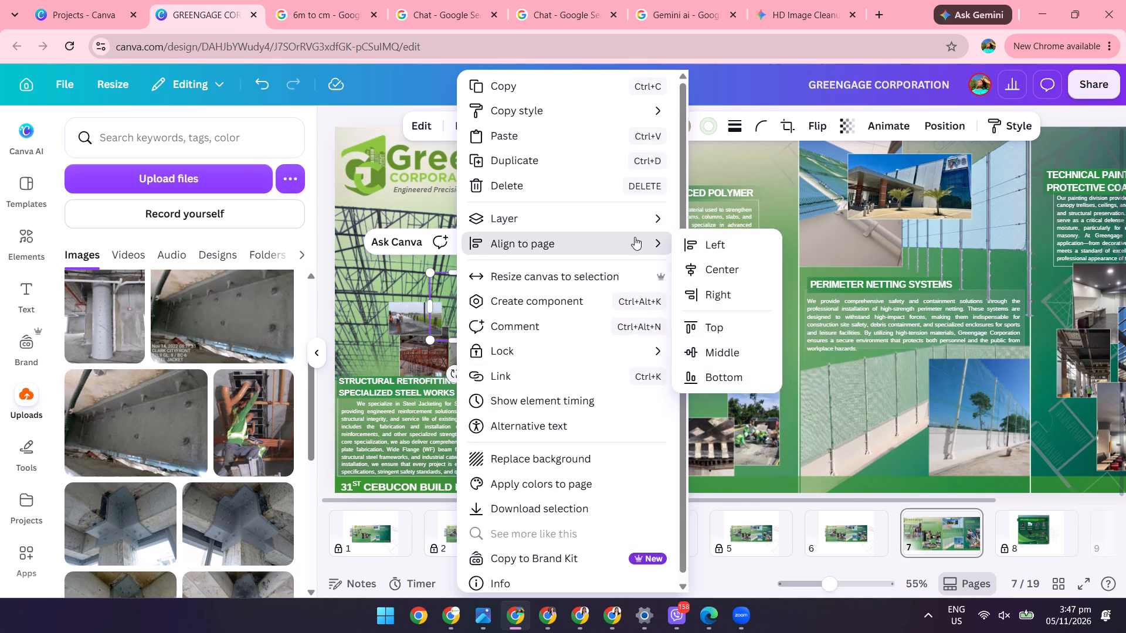
{"action": "left_click", "coordinate": [631, 222]}
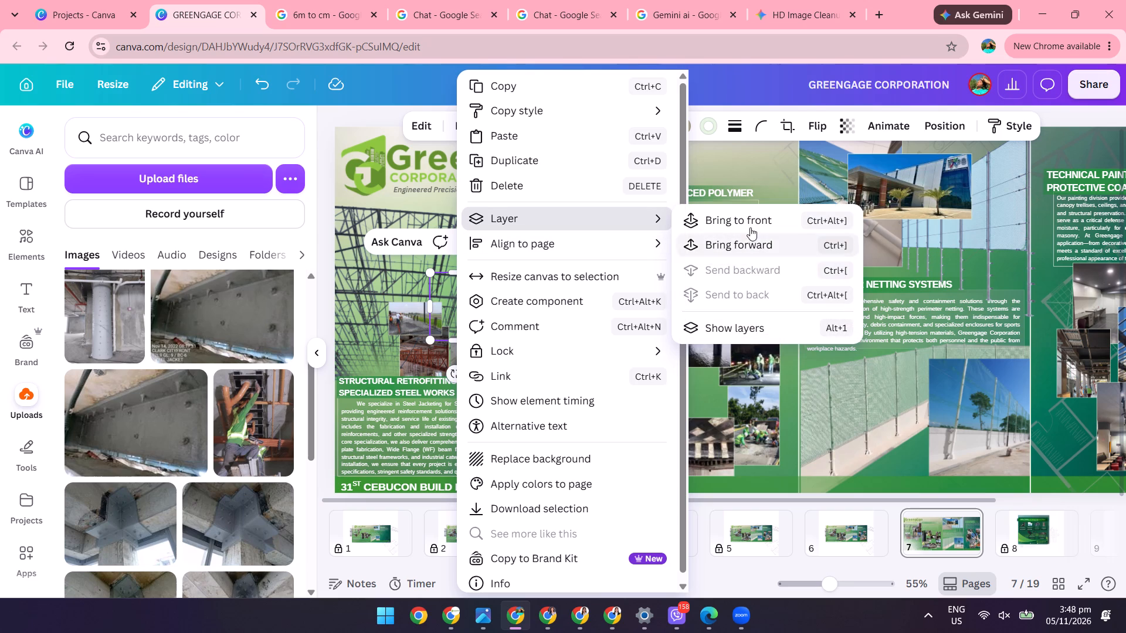
{"action": "left_click", "coordinate": [750, 221]}
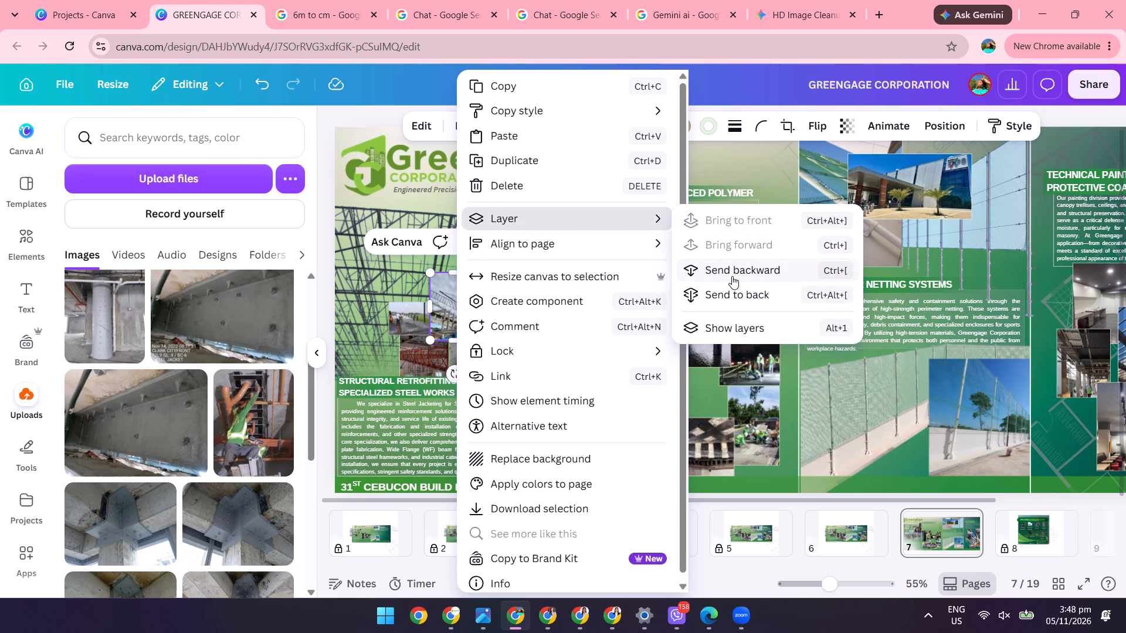
{"action": "left_click", "coordinate": [734, 288]}
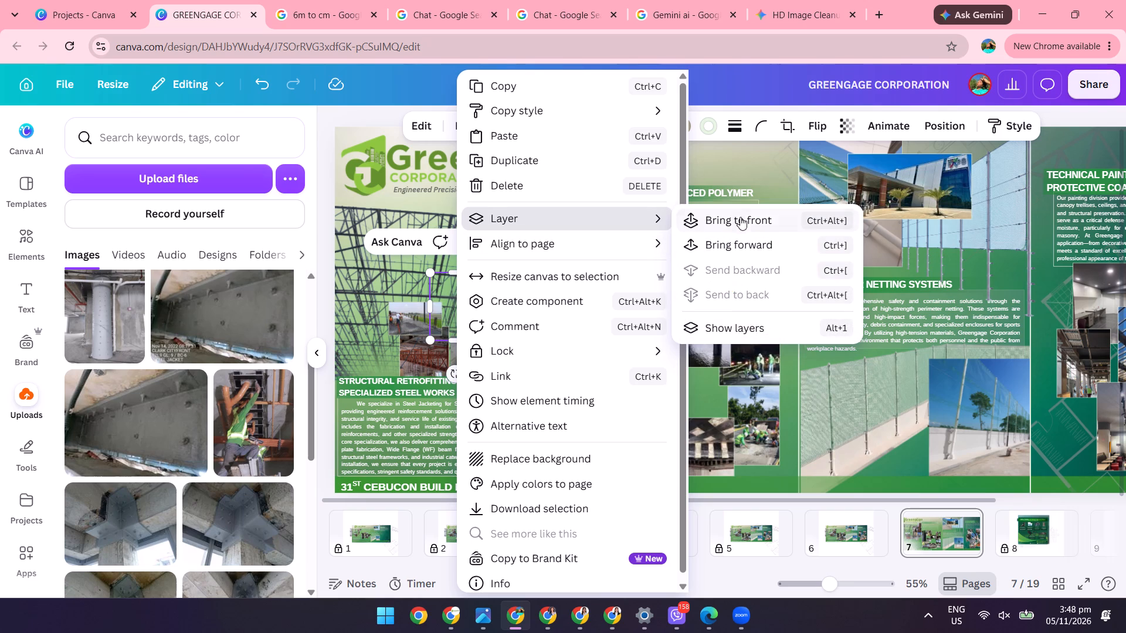
{"action": "left_click", "coordinate": [741, 213]}
{"action": "left_click", "coordinate": [729, 268]}
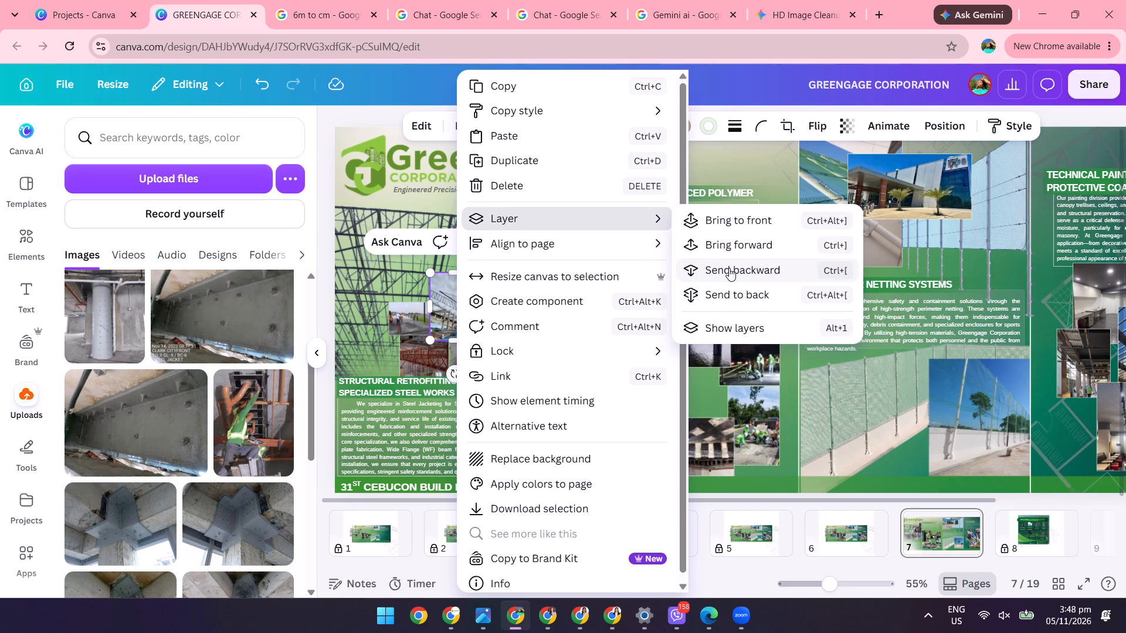
{"action": "left_click", "coordinate": [729, 268]}
{"action": "left_click", "coordinate": [729, 266]}
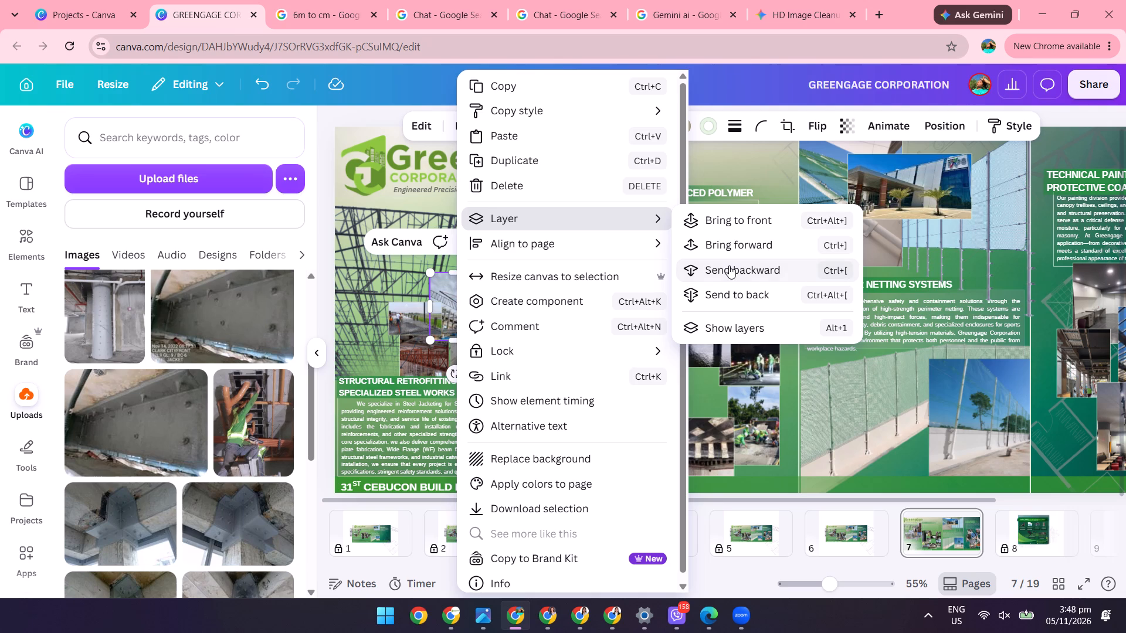
{"action": "left_click", "coordinate": [729, 266]}
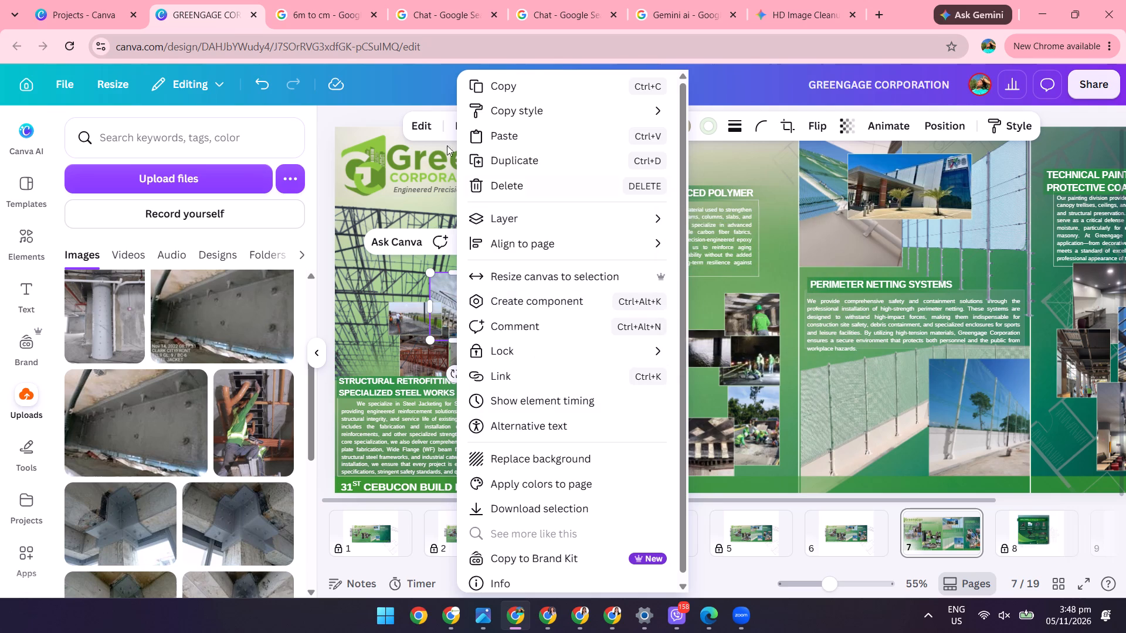
{"action": "left_click", "coordinate": [325, 147]}
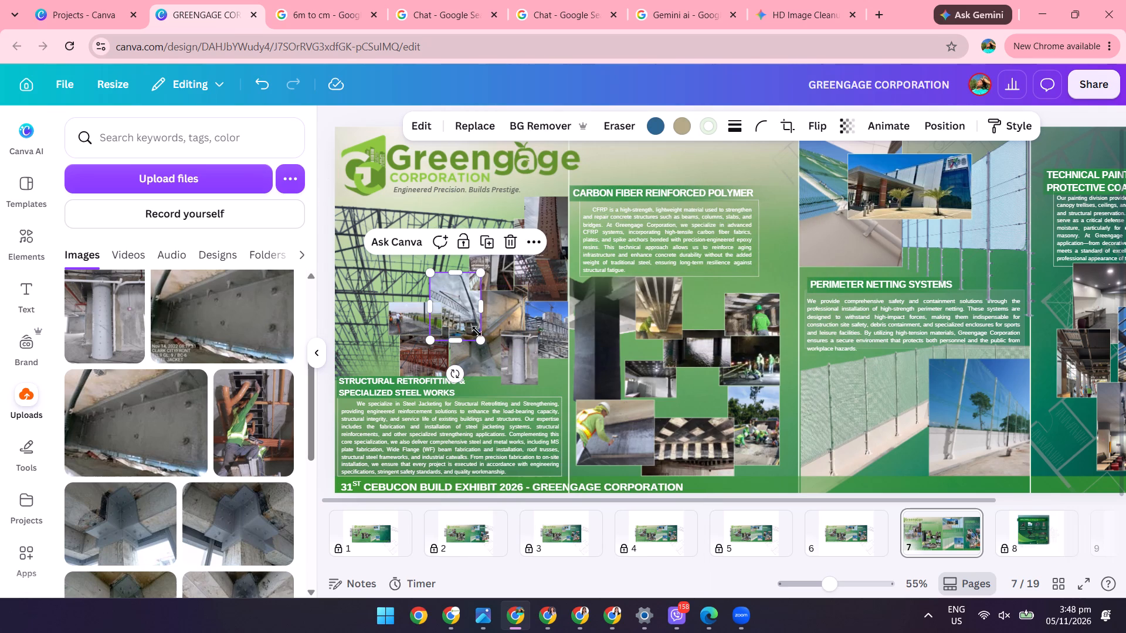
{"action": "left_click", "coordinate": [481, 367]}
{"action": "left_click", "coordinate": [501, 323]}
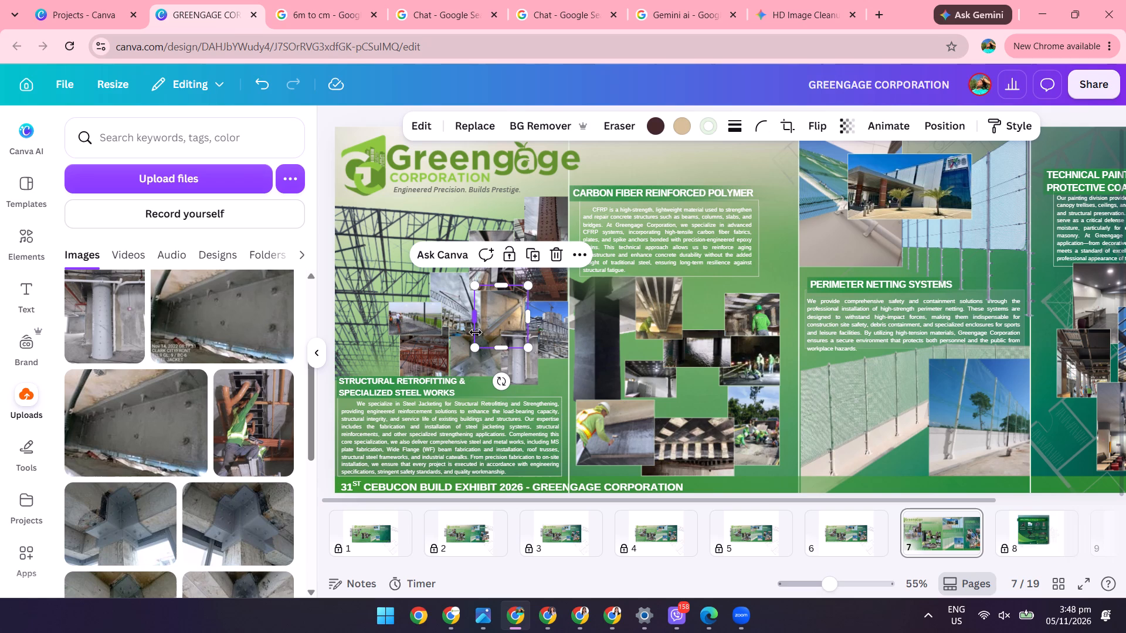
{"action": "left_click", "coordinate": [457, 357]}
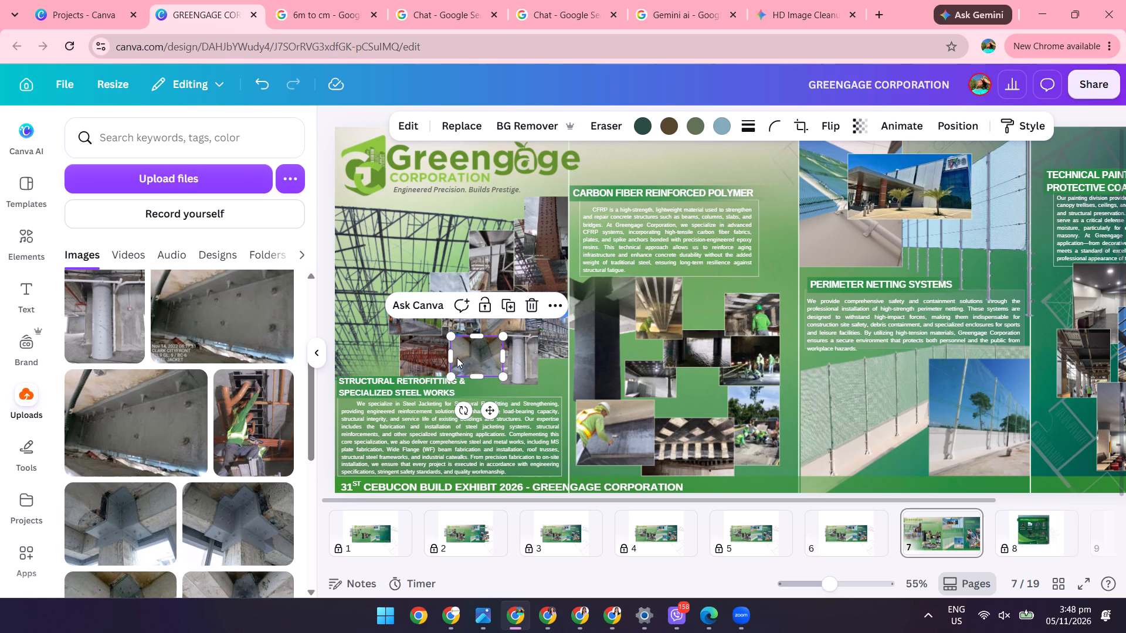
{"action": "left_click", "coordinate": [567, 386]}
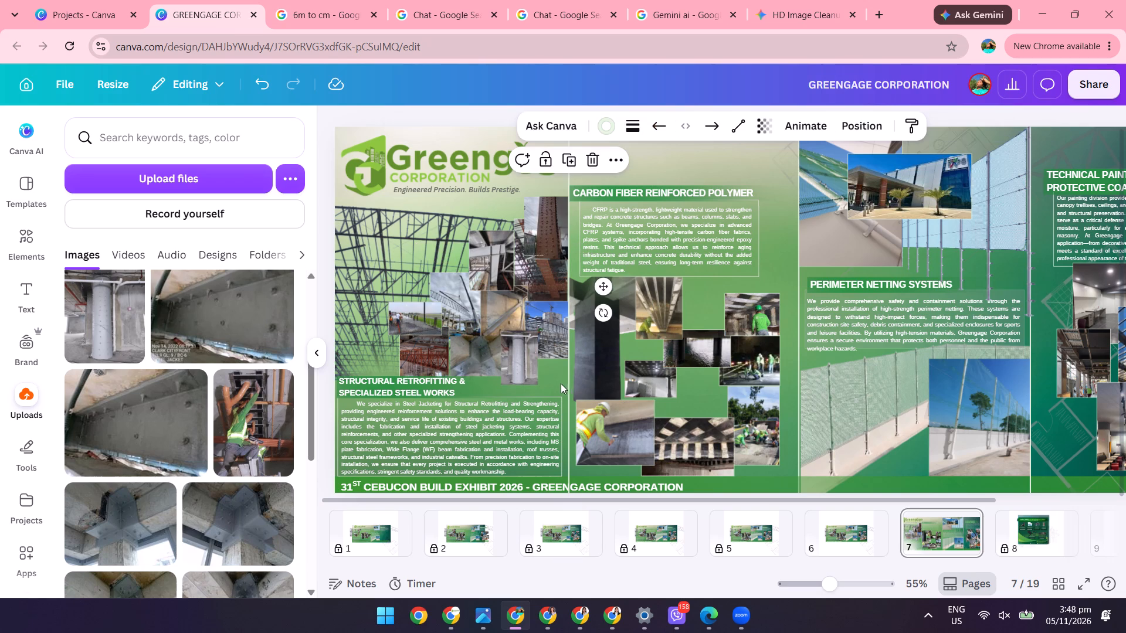
Nudge the grey column photo slightly down and the red steel-framework photo slightly right and up, on either side of the beam-joint photo.
{"action": "left_click", "coordinate": [527, 361]}
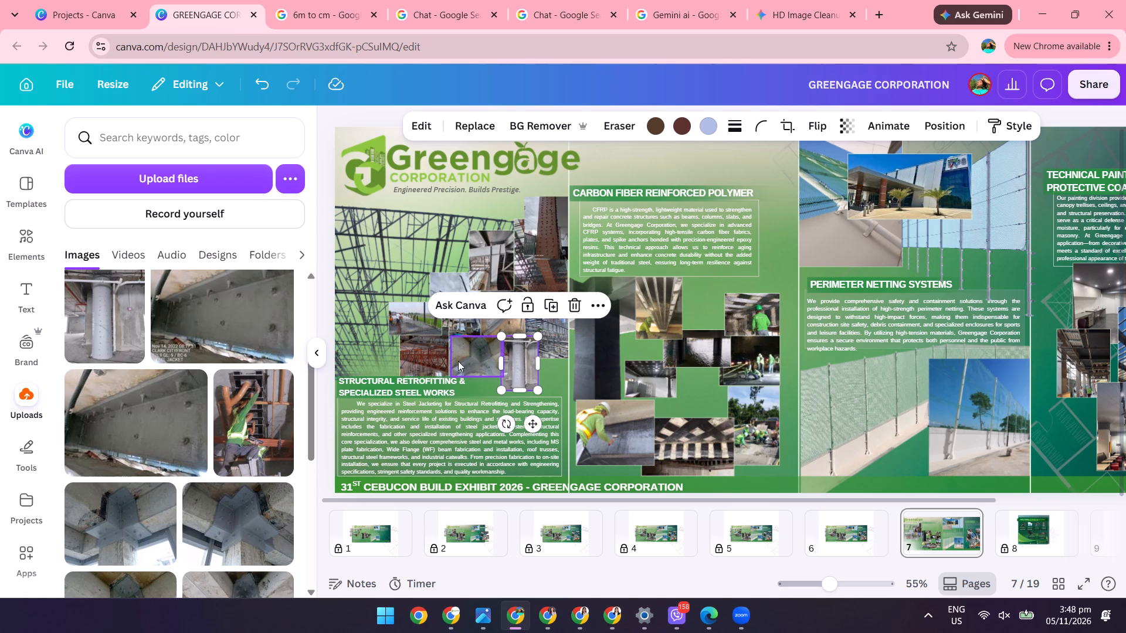
{"action": "left_click", "coordinate": [437, 358]}
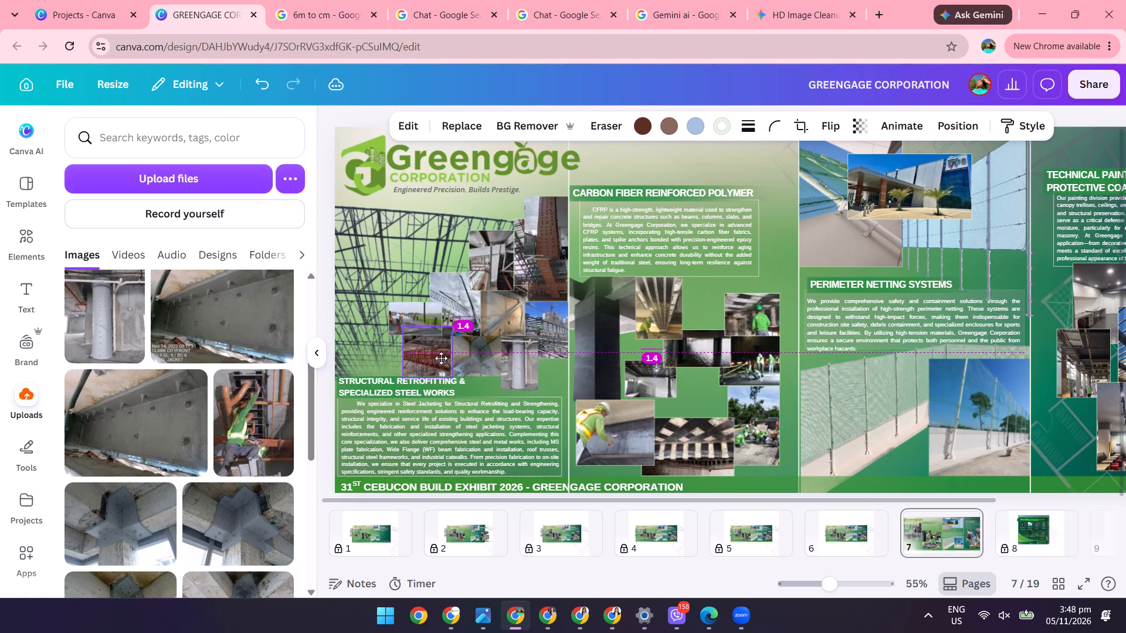
{"action": "left_click", "coordinate": [430, 360]}
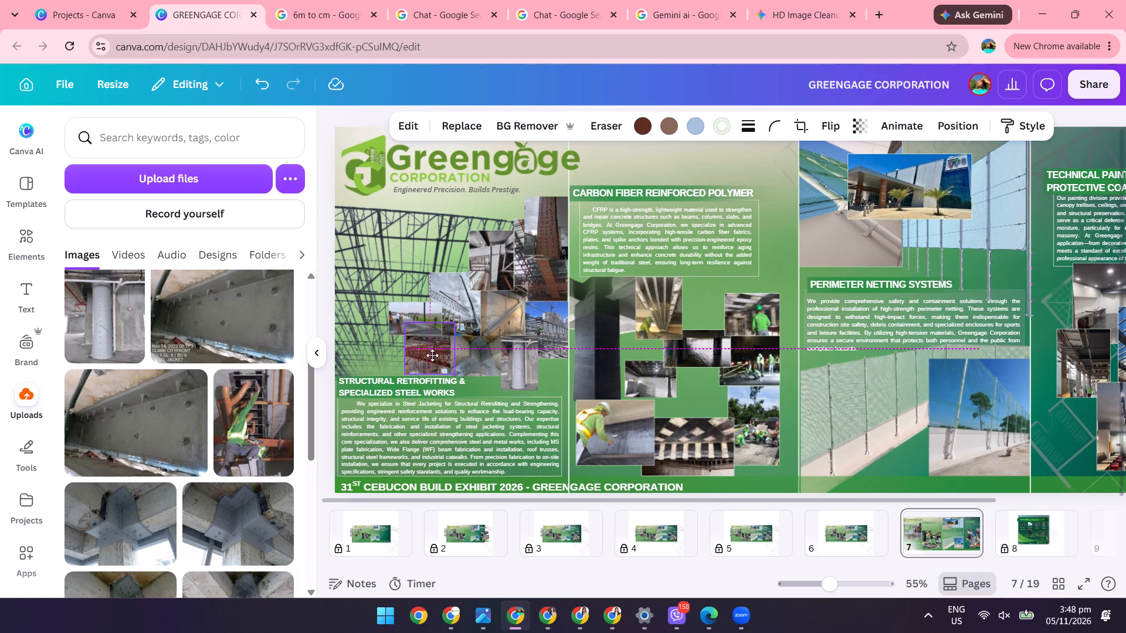
{"action": "left_click", "coordinate": [486, 384]}
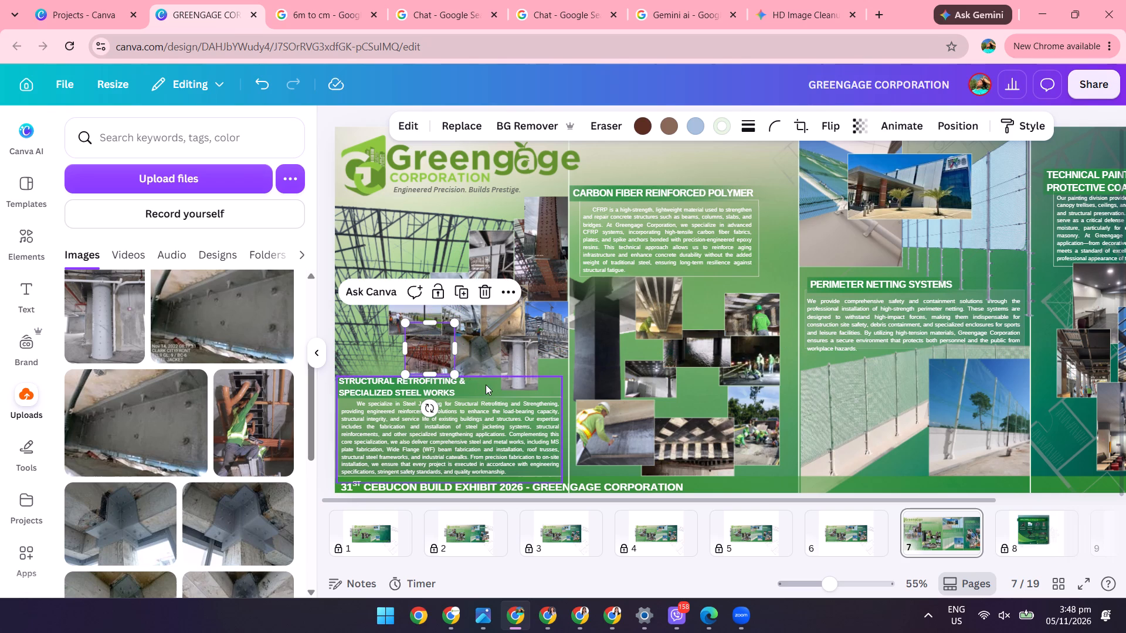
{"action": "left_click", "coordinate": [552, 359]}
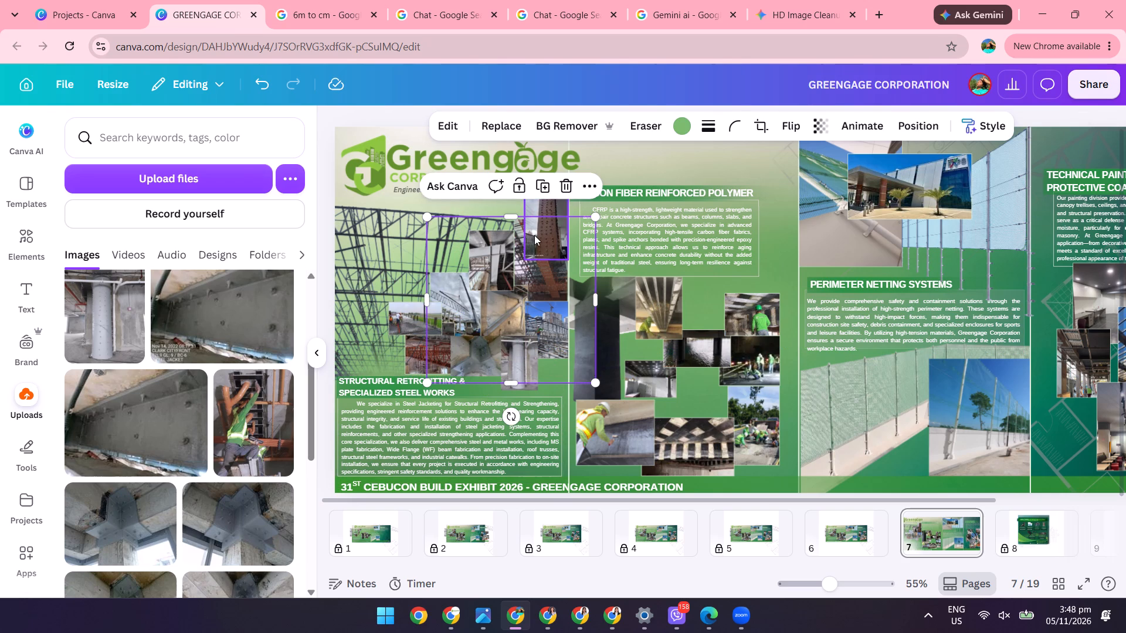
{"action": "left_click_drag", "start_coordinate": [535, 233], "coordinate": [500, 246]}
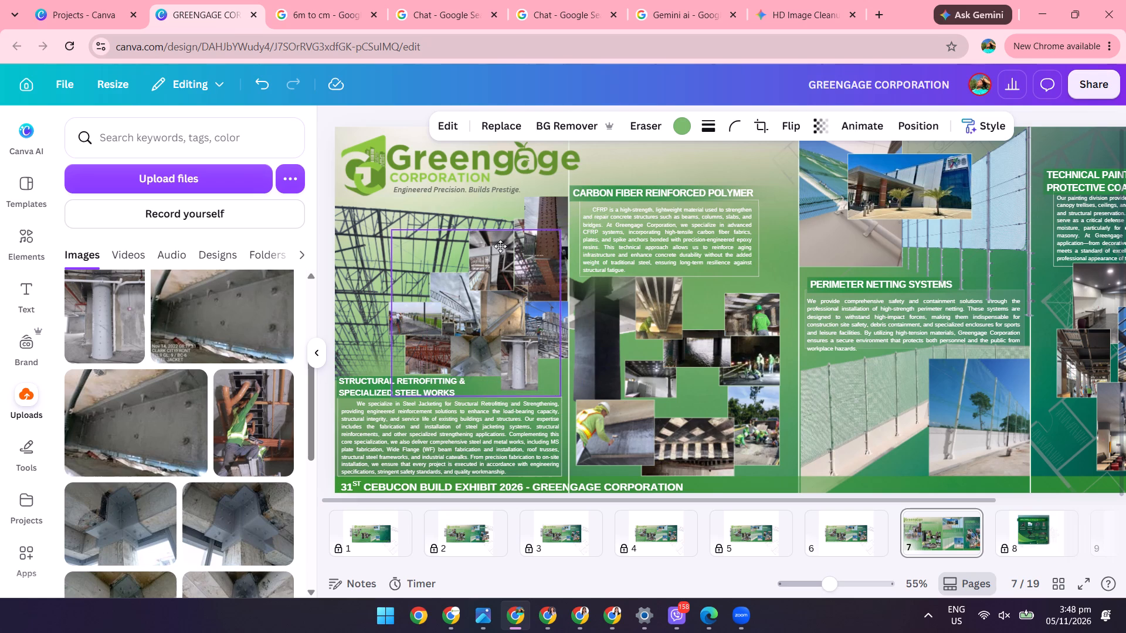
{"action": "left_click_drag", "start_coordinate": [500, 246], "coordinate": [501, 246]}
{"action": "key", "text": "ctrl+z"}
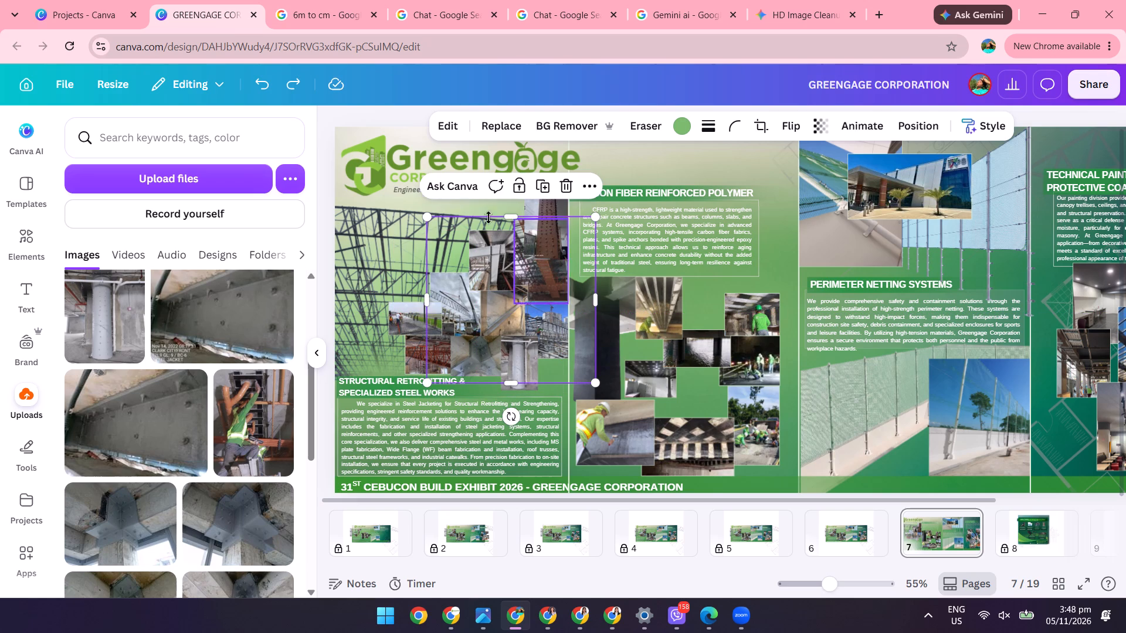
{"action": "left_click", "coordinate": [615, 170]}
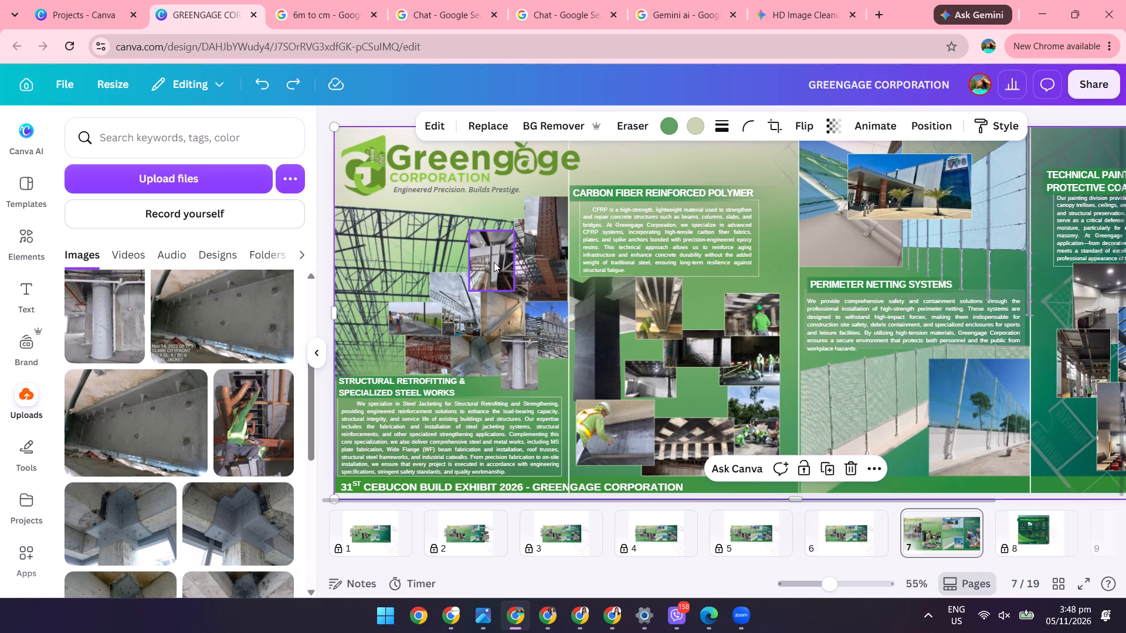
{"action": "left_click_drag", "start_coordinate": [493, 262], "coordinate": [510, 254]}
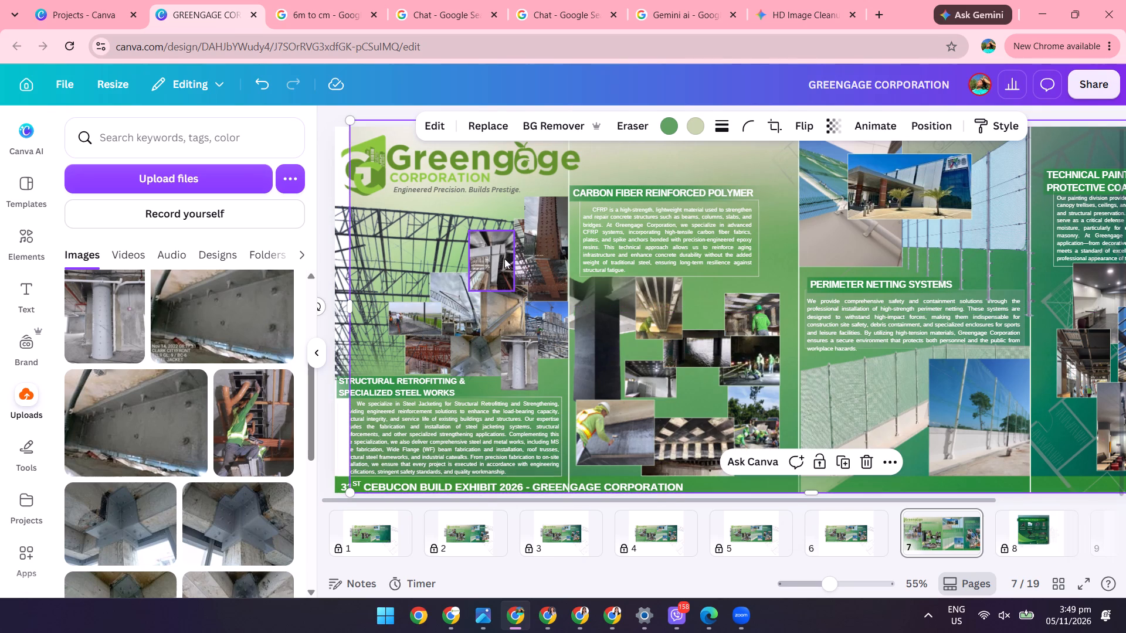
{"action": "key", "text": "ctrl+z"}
Move the brown column photo from the collage's upper right corner to its left side, directly above the red steel-framework photo.
{"action": "left_click", "coordinate": [546, 240]}
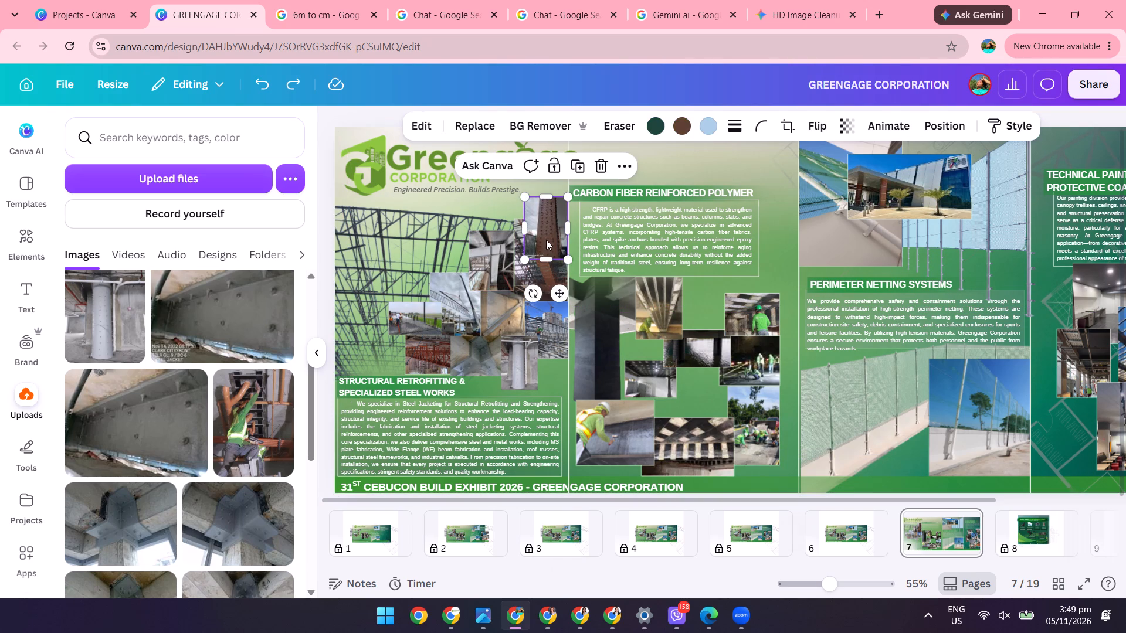
{"action": "left_click_drag", "start_coordinate": [548, 232], "coordinate": [479, 303]}
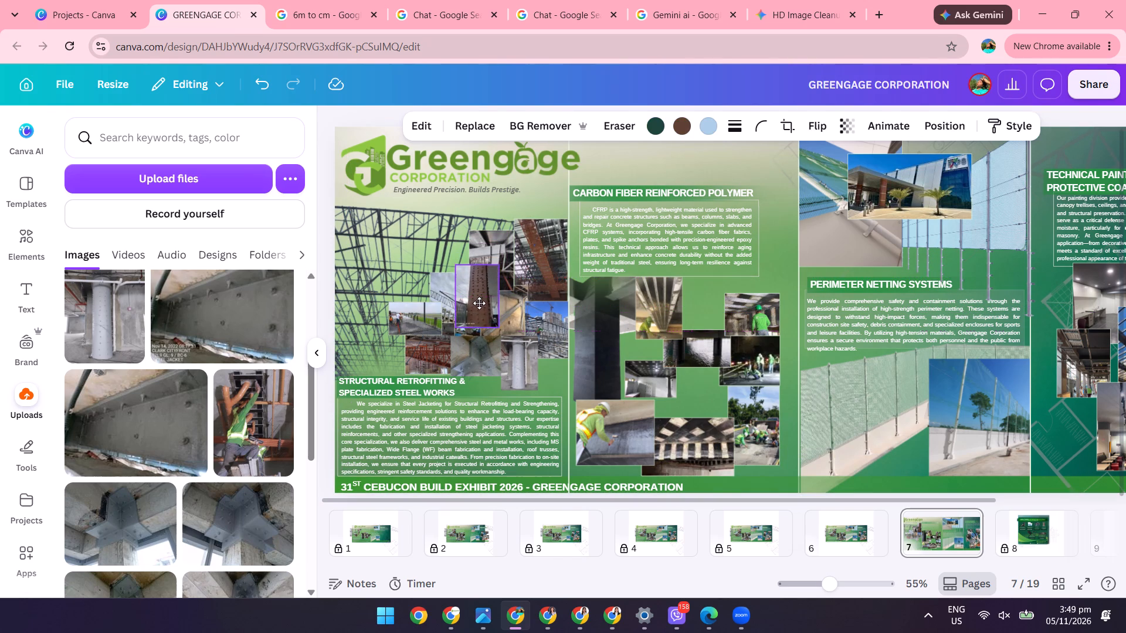
{"action": "left_click_drag", "start_coordinate": [479, 303], "coordinate": [428, 288]}
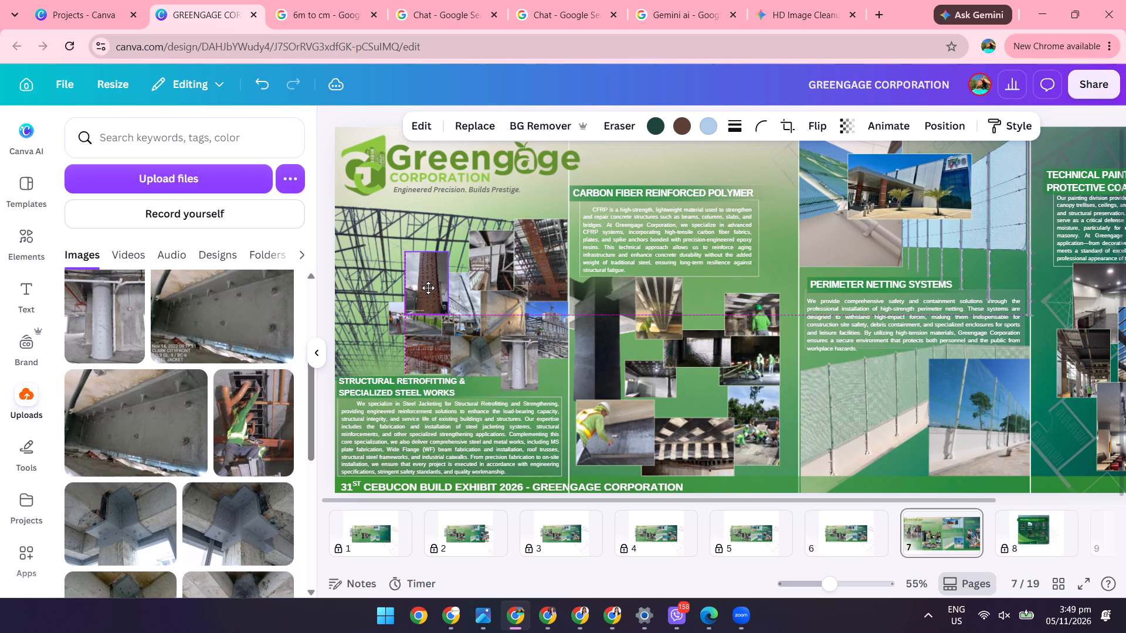
{"action": "left_click_drag", "start_coordinate": [428, 288], "coordinate": [428, 288]}
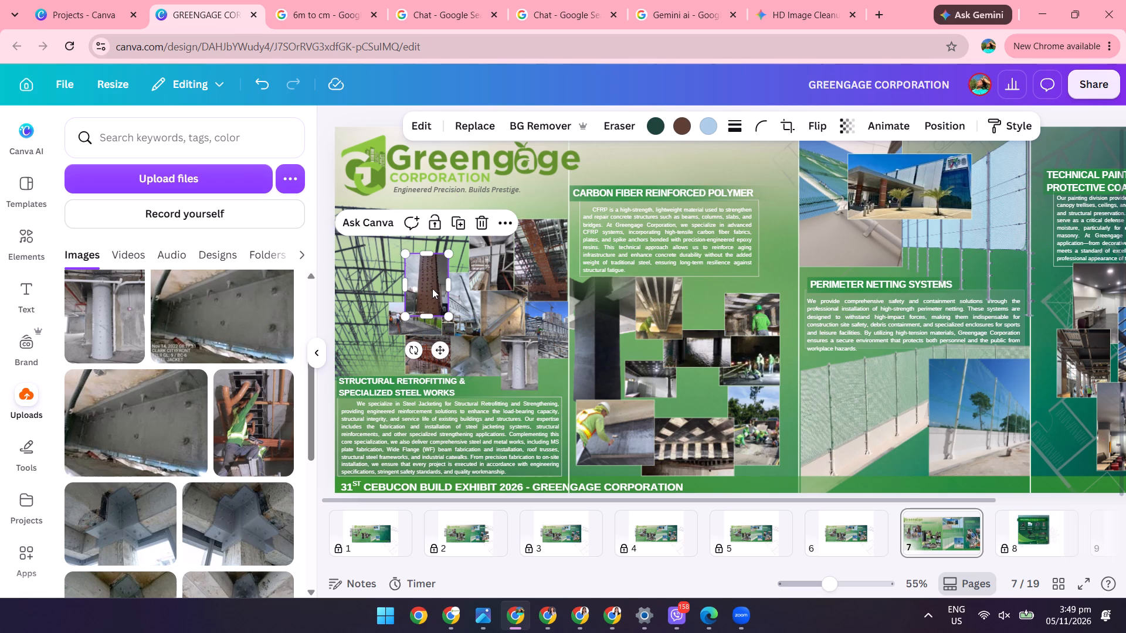
Move the light-toned steel-structure photo beside the brown column photo up and slightly right, toward the collage's top centre.
{"action": "left_click_drag", "start_coordinate": [464, 300], "coordinate": [496, 271]}
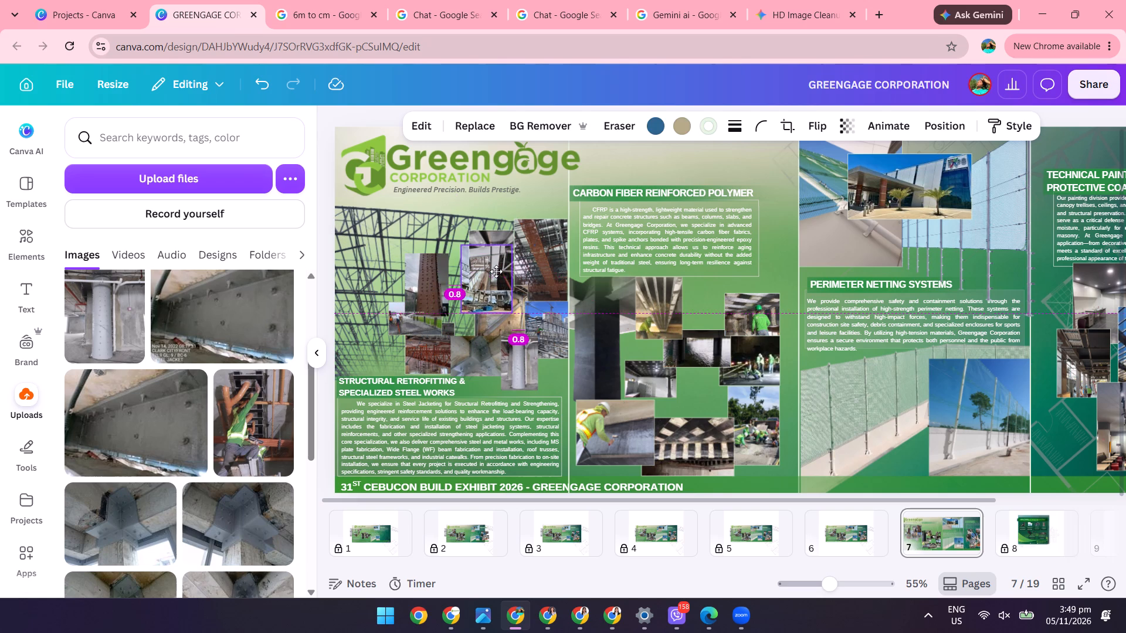
{"action": "left_click_drag", "start_coordinate": [496, 271], "coordinate": [488, 274]}
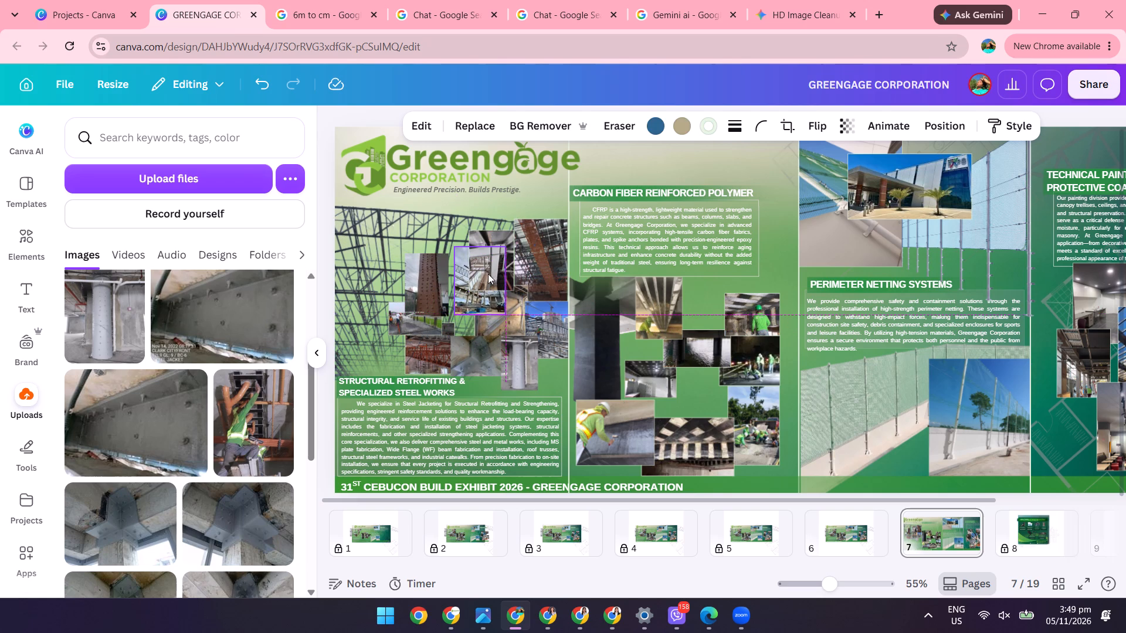
Enlarge the brown column photo slightly and reposition it near the collage's centre, just above the red steel-framework photo.
{"action": "left_click_drag", "start_coordinate": [430, 281], "coordinate": [480, 277]}
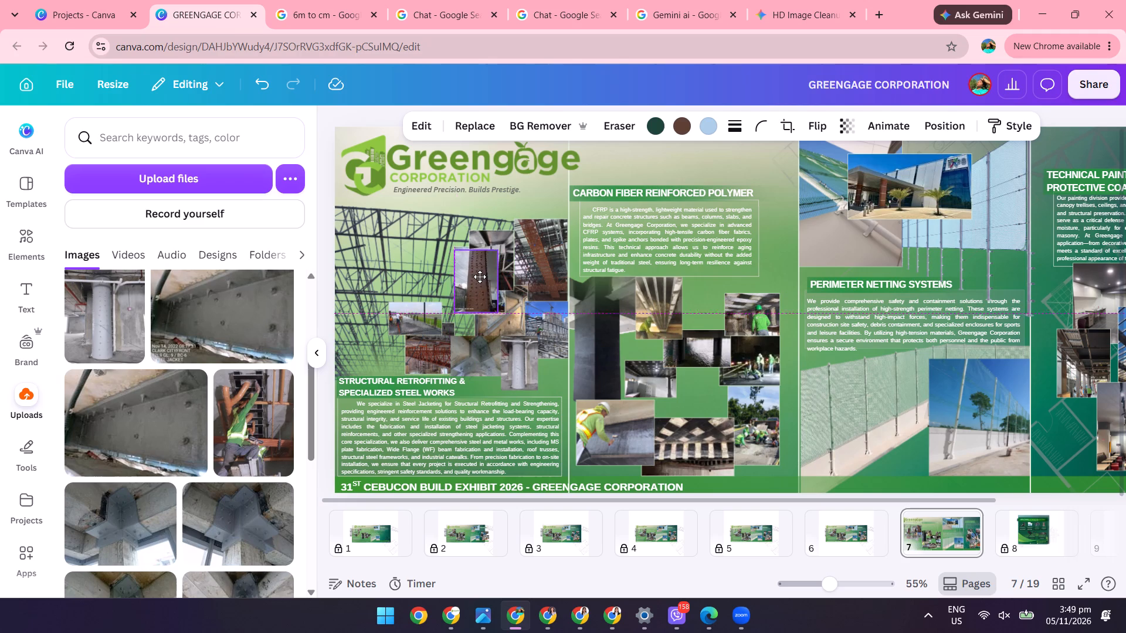
{"action": "left_click_drag", "start_coordinate": [480, 277], "coordinate": [479, 275]}
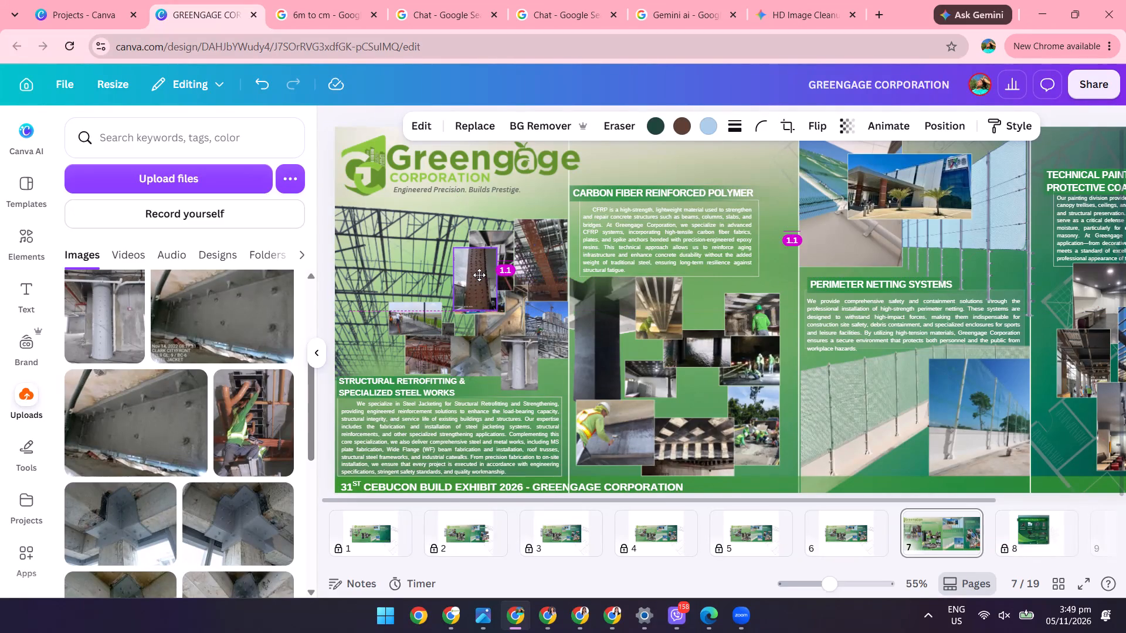
{"action": "left_click_drag", "start_coordinate": [479, 275], "coordinate": [481, 275]}
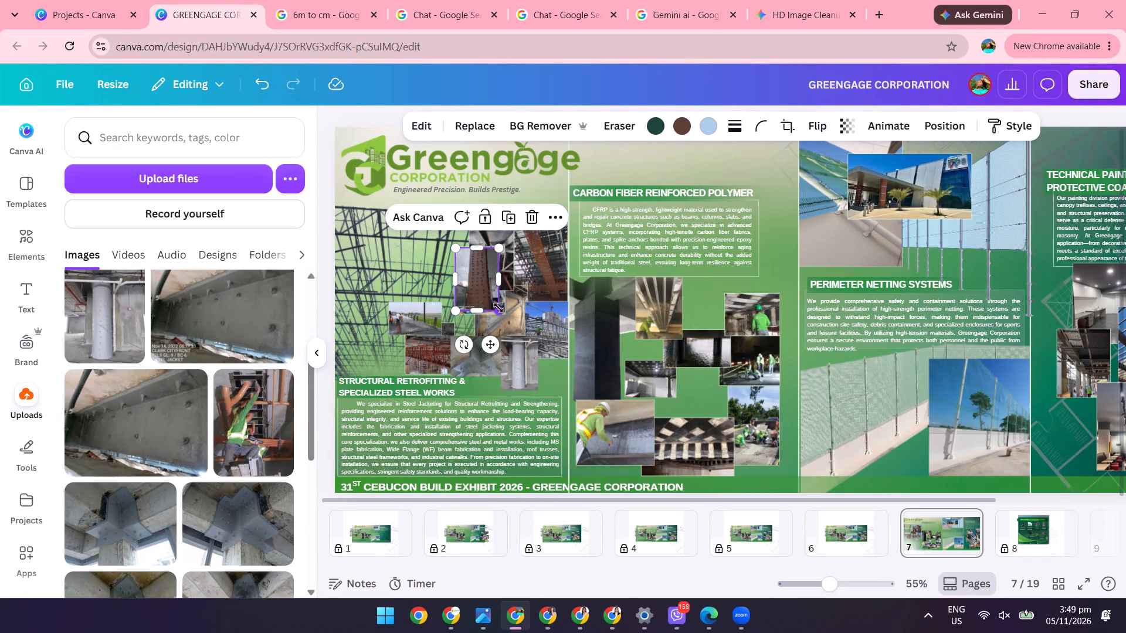
{"action": "left_click_drag", "start_coordinate": [498, 308], "coordinate": [507, 315]}
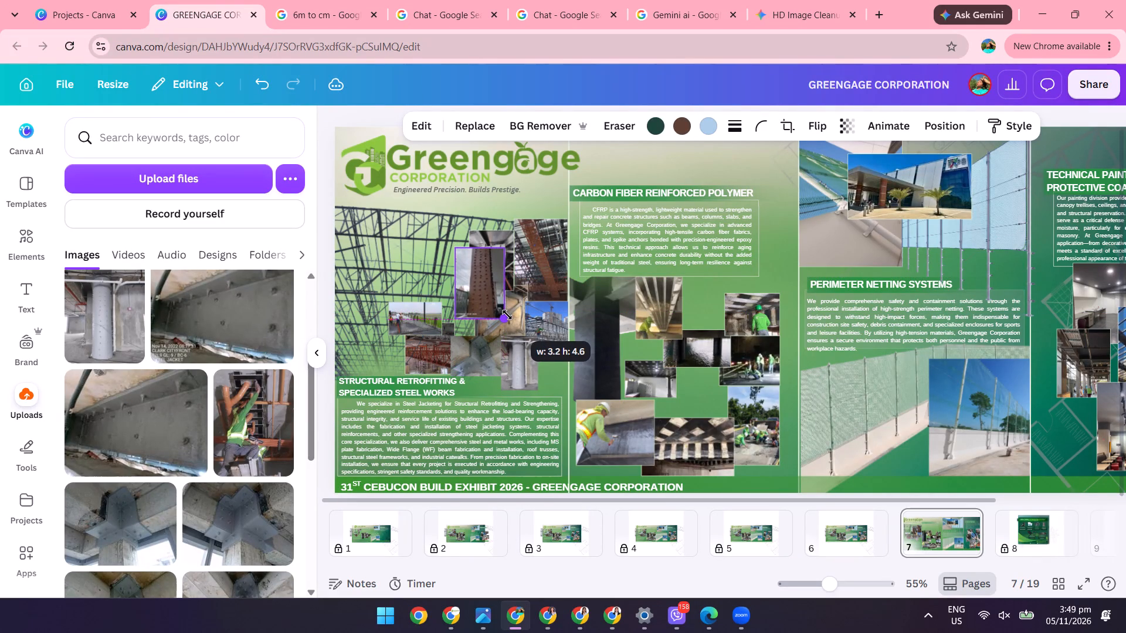
{"action": "left_click_drag", "start_coordinate": [507, 315], "coordinate": [509, 308]}
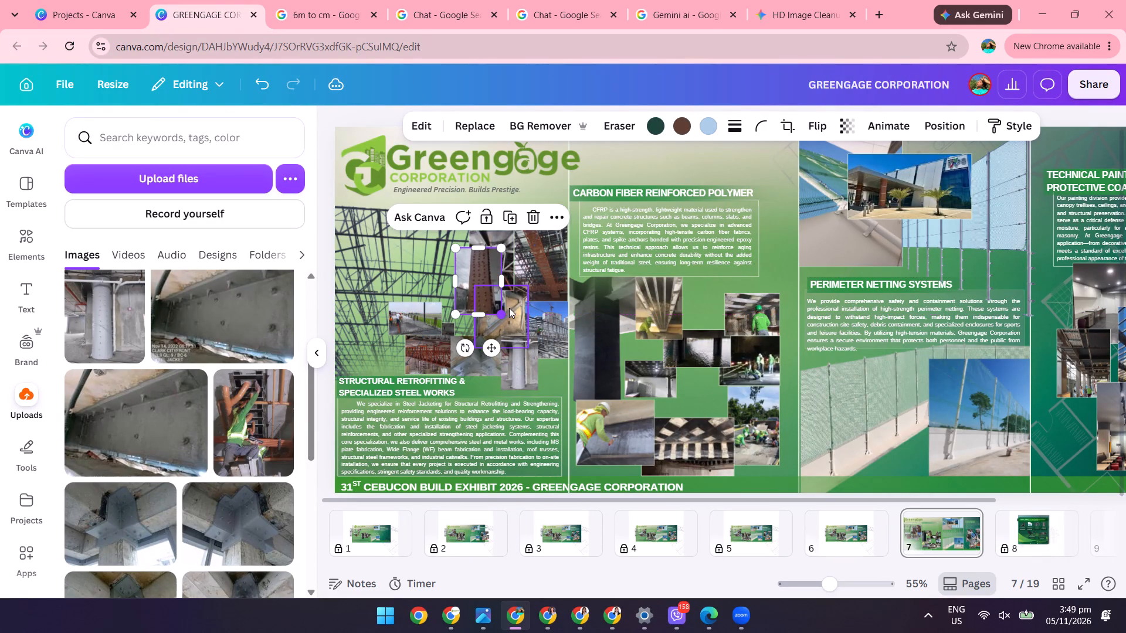
{"action": "left_click_drag", "start_coordinate": [477, 294], "coordinate": [451, 321]}
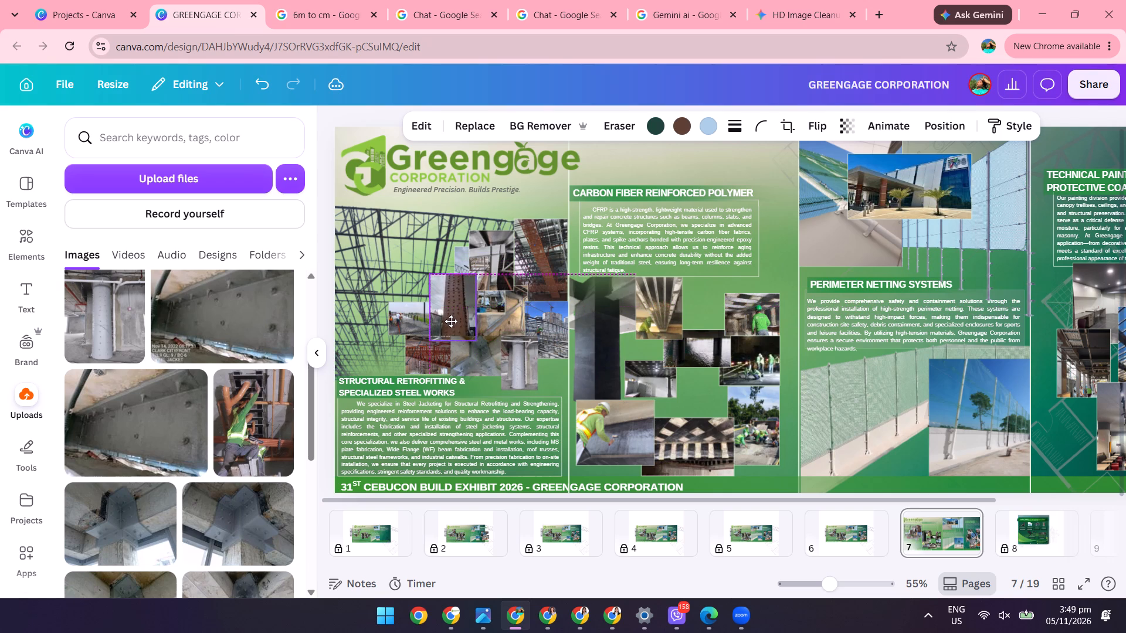
{"action": "left_click_drag", "start_coordinate": [451, 321], "coordinate": [450, 324]}
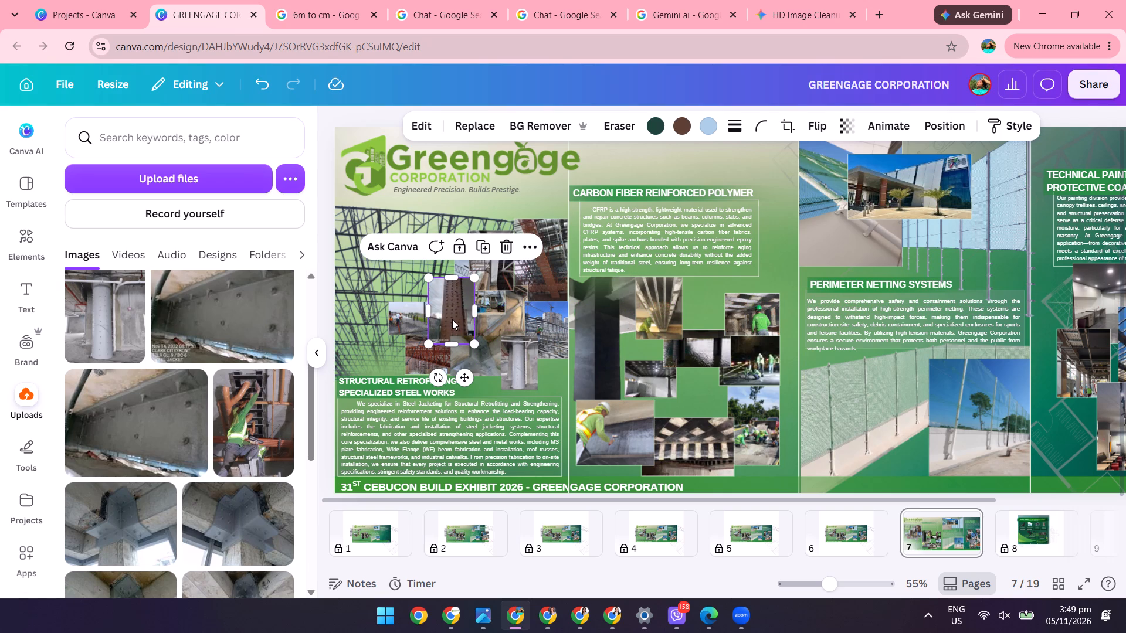
Reorder the brown column photo in the layer stack by sending it backward several levels and bringing it forward two levels.
{"action": "left_click", "coordinate": [452, 319]}
{"action": "left_click", "coordinate": [452, 298]}
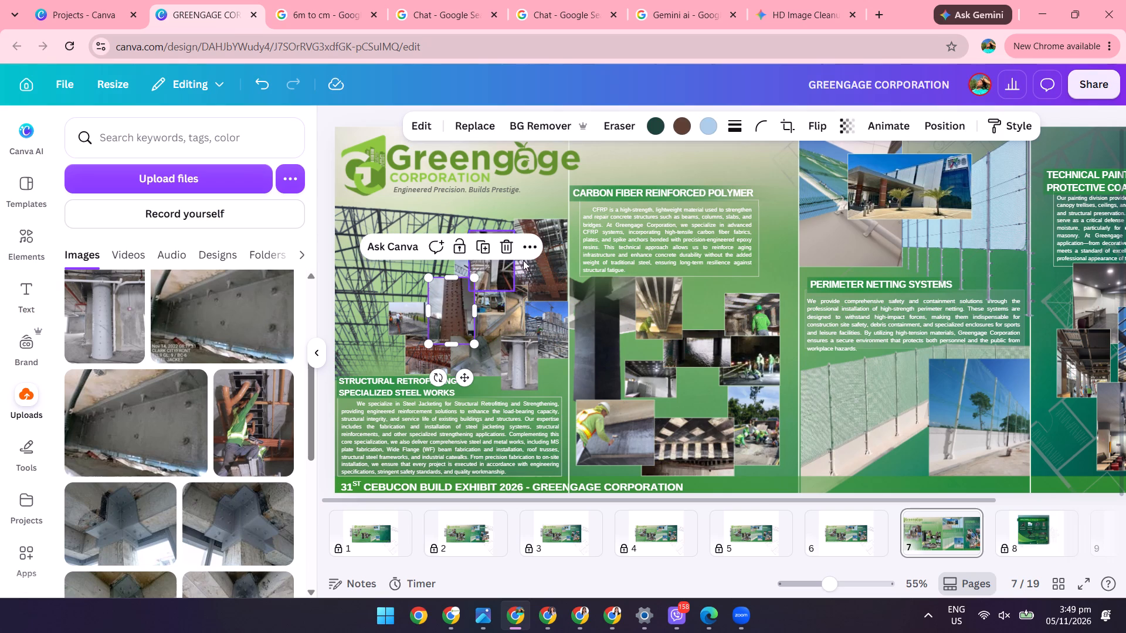
{"action": "left_click", "coordinate": [528, 250]}
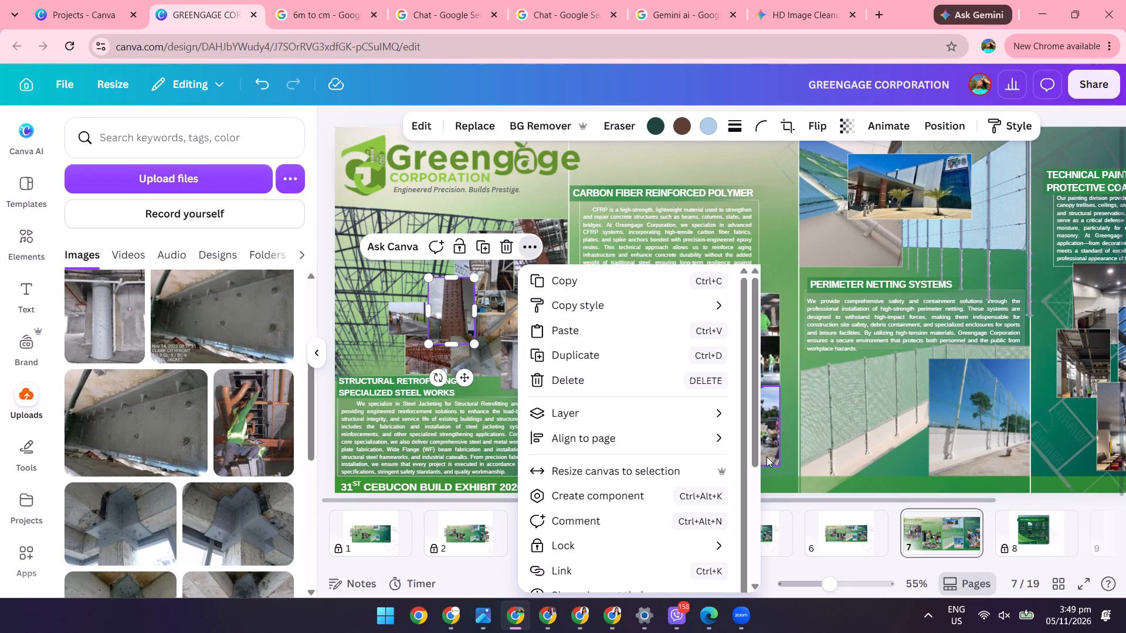
{"action": "left_click", "coordinate": [613, 411]}
{"action": "left_click", "coordinate": [789, 468]}
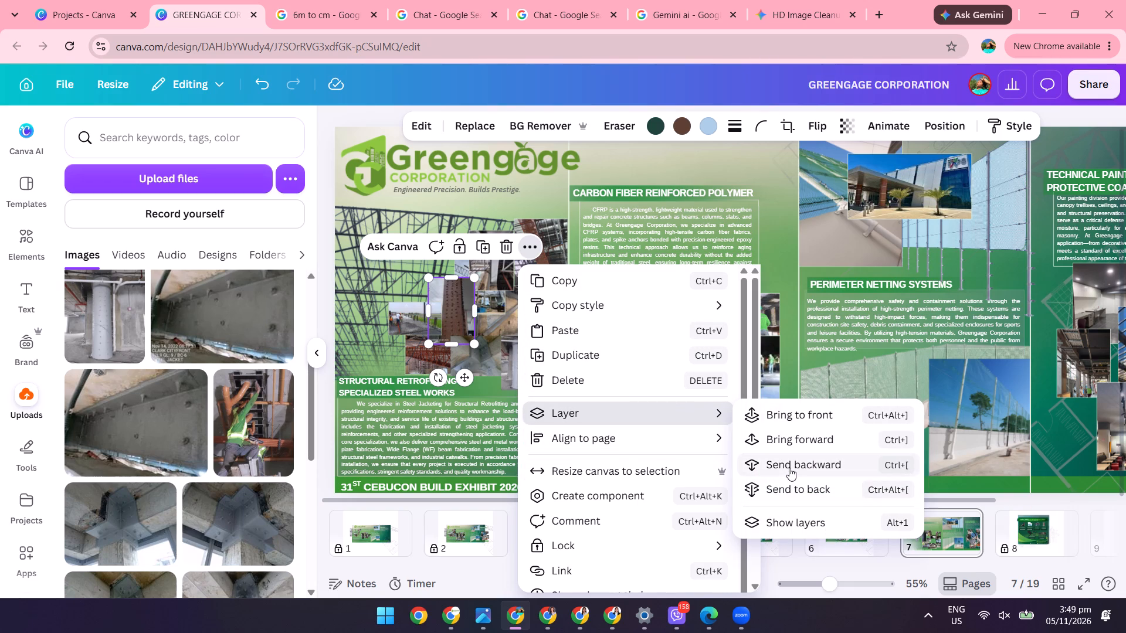
{"action": "left_click", "coordinate": [789, 467]}
{"action": "left_click", "coordinate": [789, 467]}
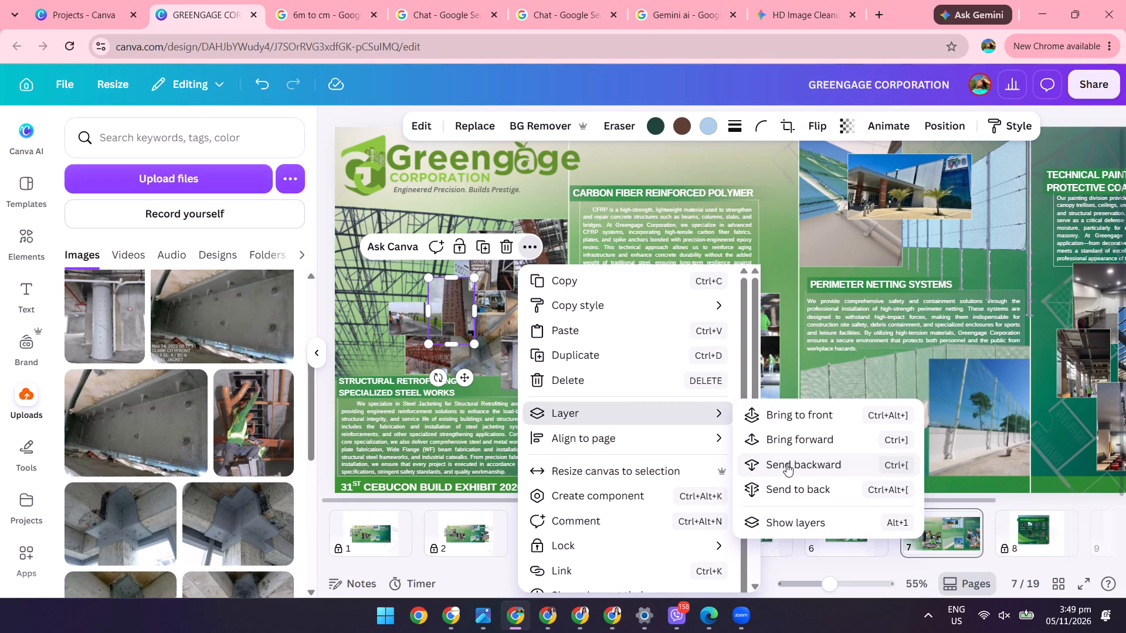
{"action": "left_click", "coordinate": [786, 464]}
{"action": "left_click", "coordinate": [786, 464]}
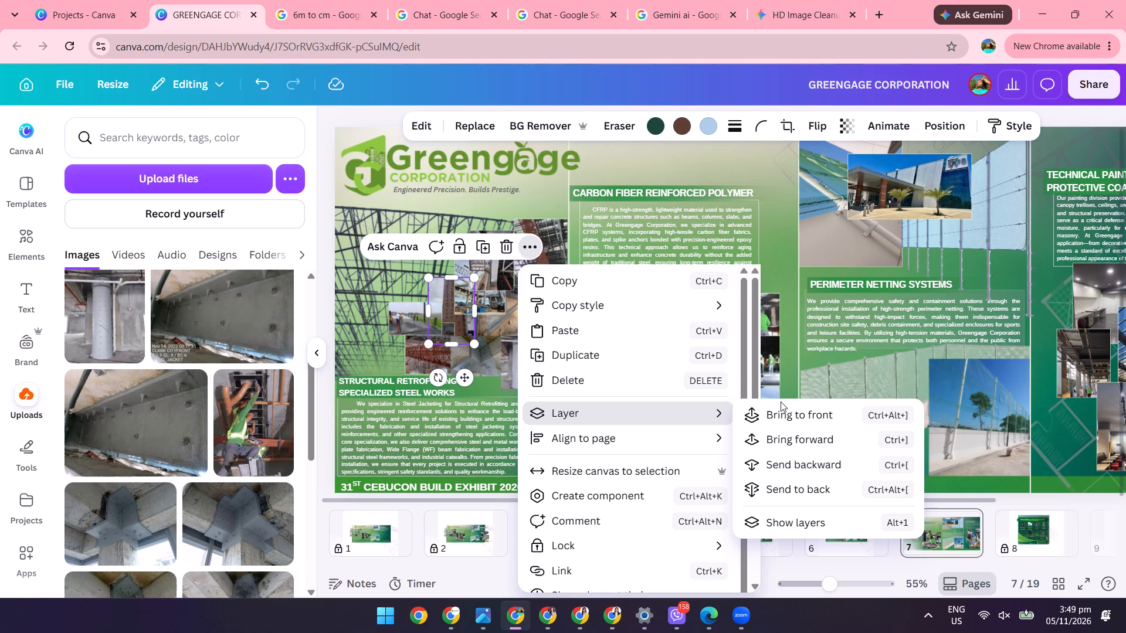
{"action": "left_click", "coordinate": [777, 435]}
{"action": "left_click", "coordinate": [777, 435]}
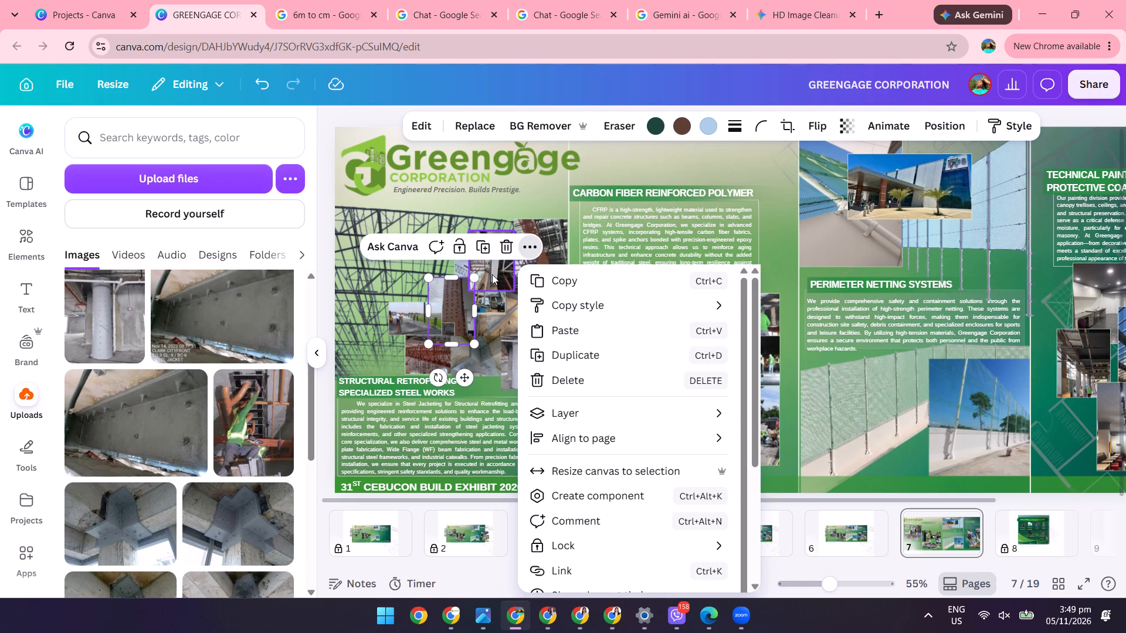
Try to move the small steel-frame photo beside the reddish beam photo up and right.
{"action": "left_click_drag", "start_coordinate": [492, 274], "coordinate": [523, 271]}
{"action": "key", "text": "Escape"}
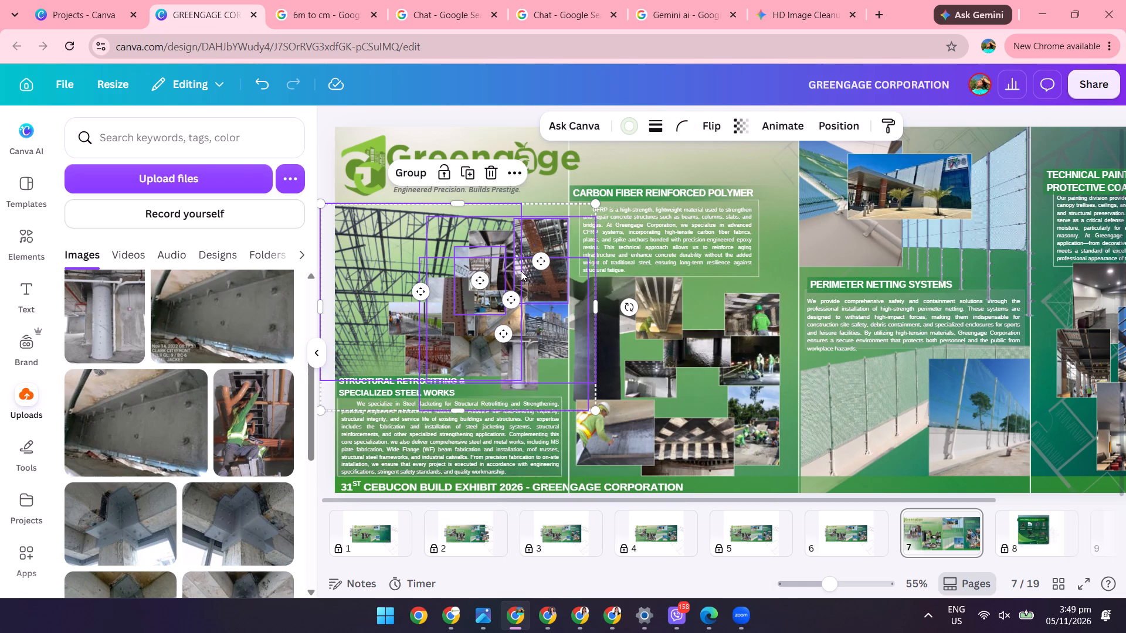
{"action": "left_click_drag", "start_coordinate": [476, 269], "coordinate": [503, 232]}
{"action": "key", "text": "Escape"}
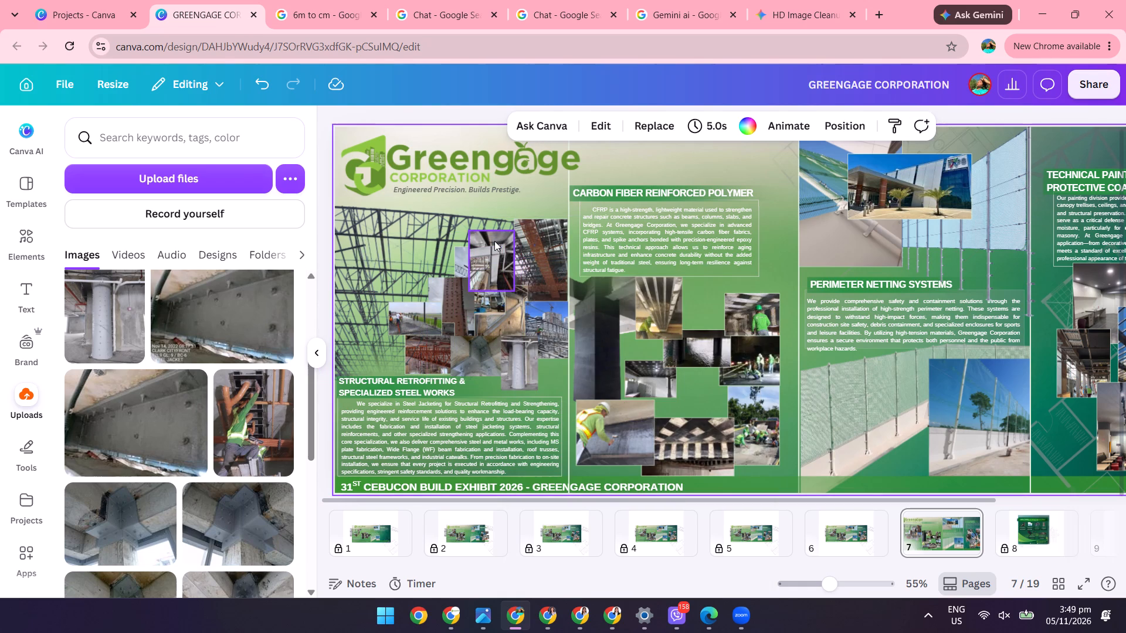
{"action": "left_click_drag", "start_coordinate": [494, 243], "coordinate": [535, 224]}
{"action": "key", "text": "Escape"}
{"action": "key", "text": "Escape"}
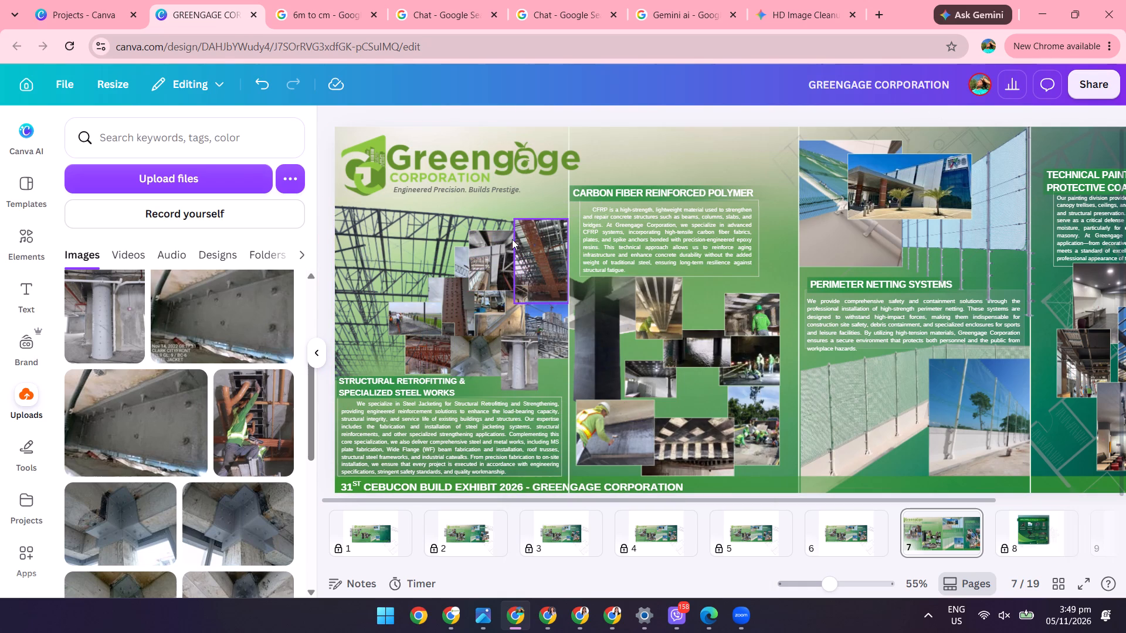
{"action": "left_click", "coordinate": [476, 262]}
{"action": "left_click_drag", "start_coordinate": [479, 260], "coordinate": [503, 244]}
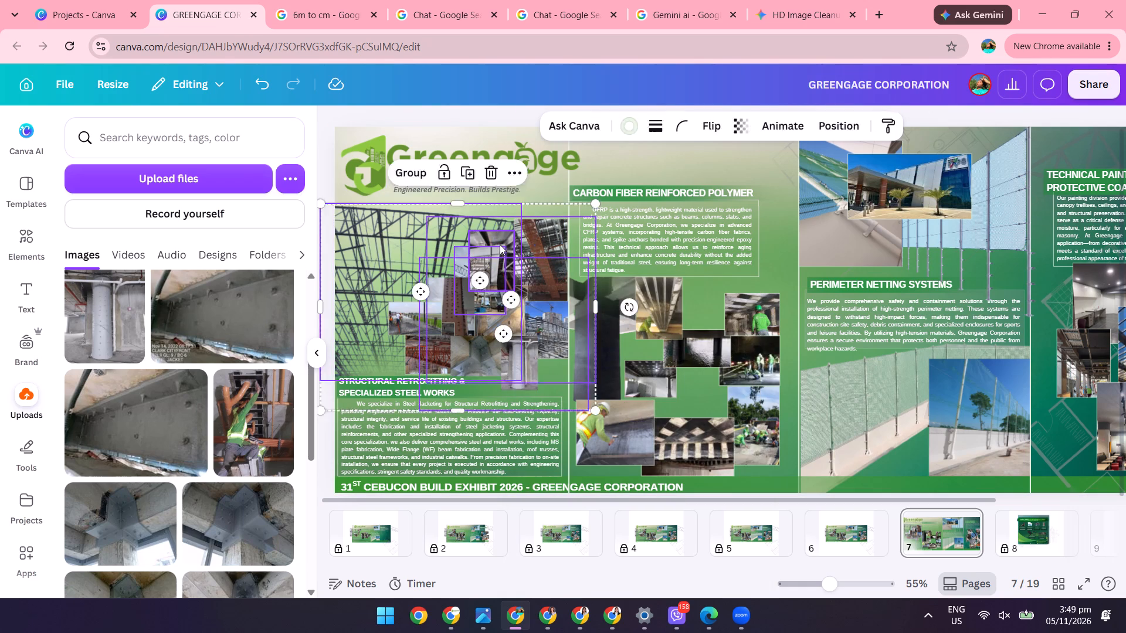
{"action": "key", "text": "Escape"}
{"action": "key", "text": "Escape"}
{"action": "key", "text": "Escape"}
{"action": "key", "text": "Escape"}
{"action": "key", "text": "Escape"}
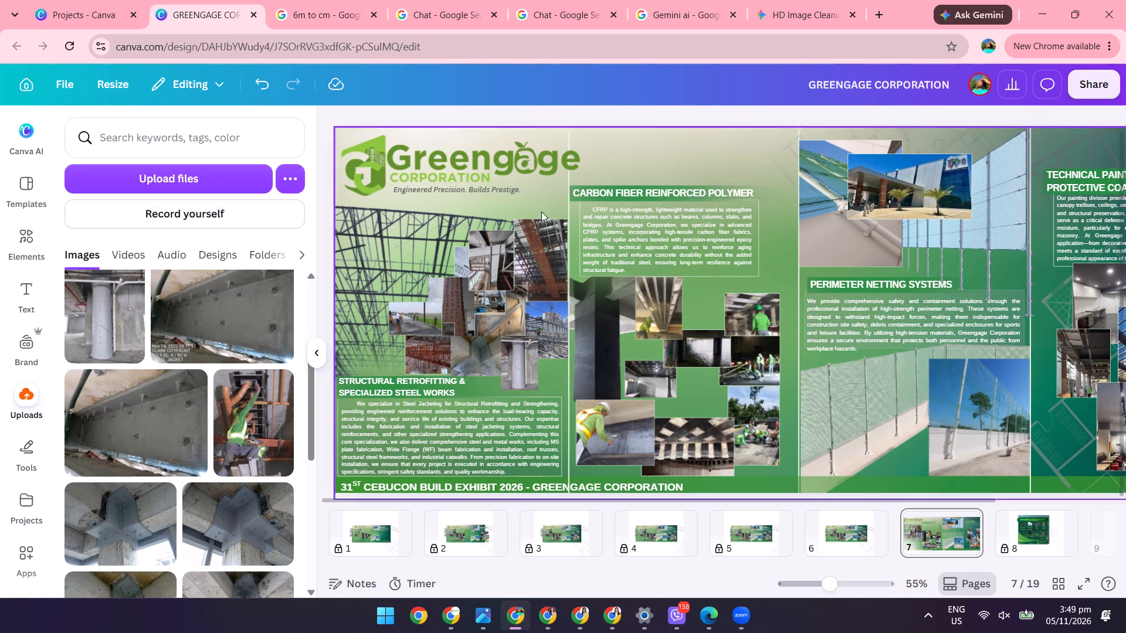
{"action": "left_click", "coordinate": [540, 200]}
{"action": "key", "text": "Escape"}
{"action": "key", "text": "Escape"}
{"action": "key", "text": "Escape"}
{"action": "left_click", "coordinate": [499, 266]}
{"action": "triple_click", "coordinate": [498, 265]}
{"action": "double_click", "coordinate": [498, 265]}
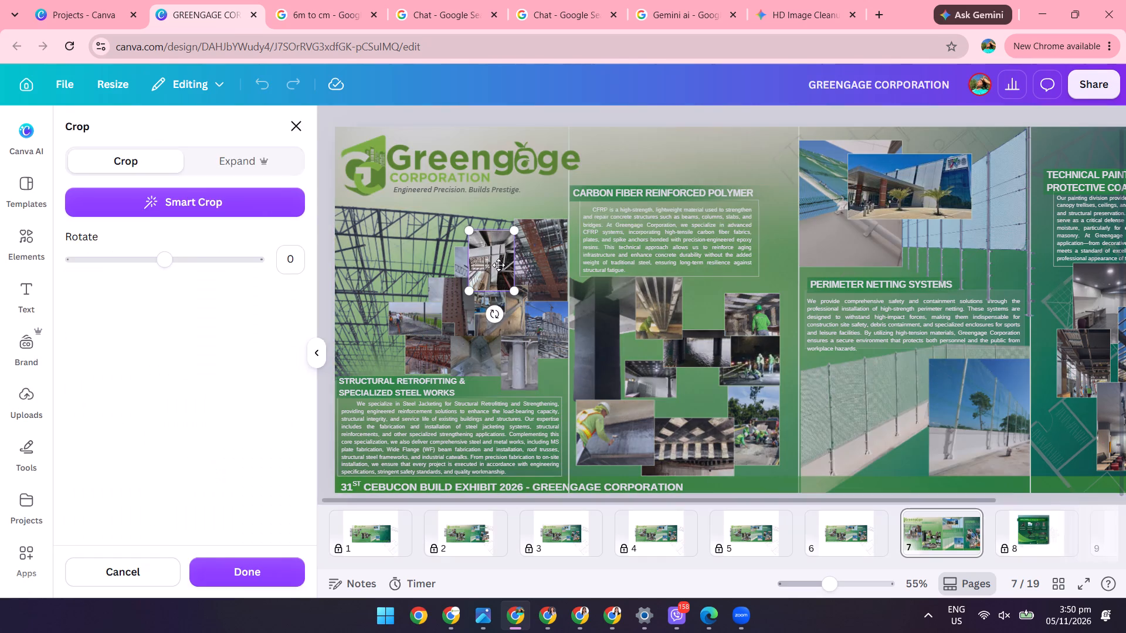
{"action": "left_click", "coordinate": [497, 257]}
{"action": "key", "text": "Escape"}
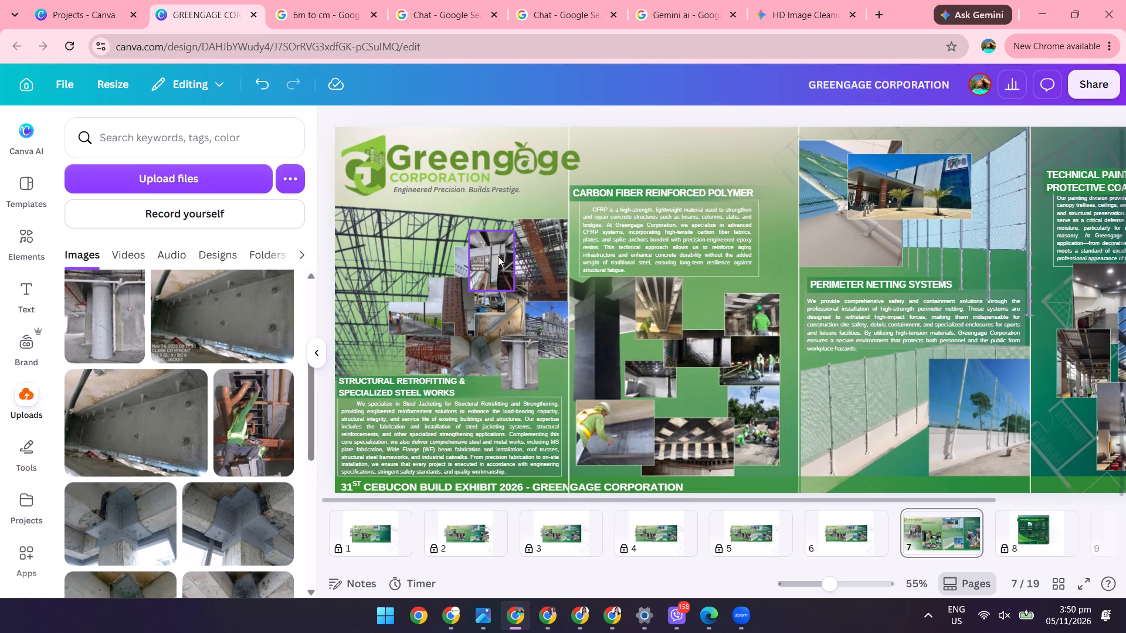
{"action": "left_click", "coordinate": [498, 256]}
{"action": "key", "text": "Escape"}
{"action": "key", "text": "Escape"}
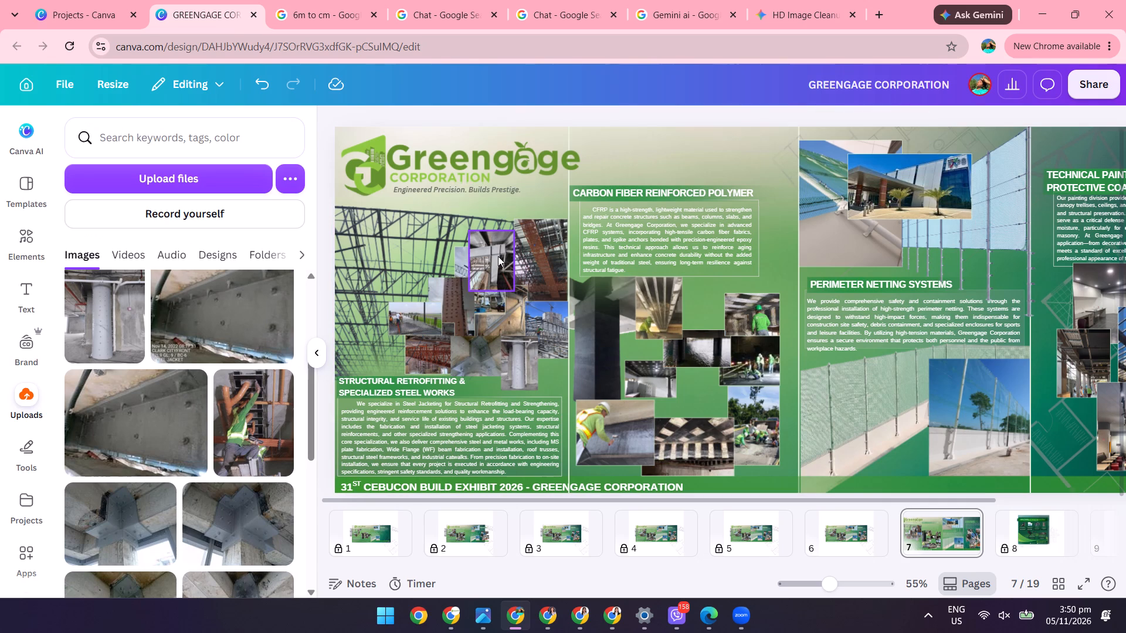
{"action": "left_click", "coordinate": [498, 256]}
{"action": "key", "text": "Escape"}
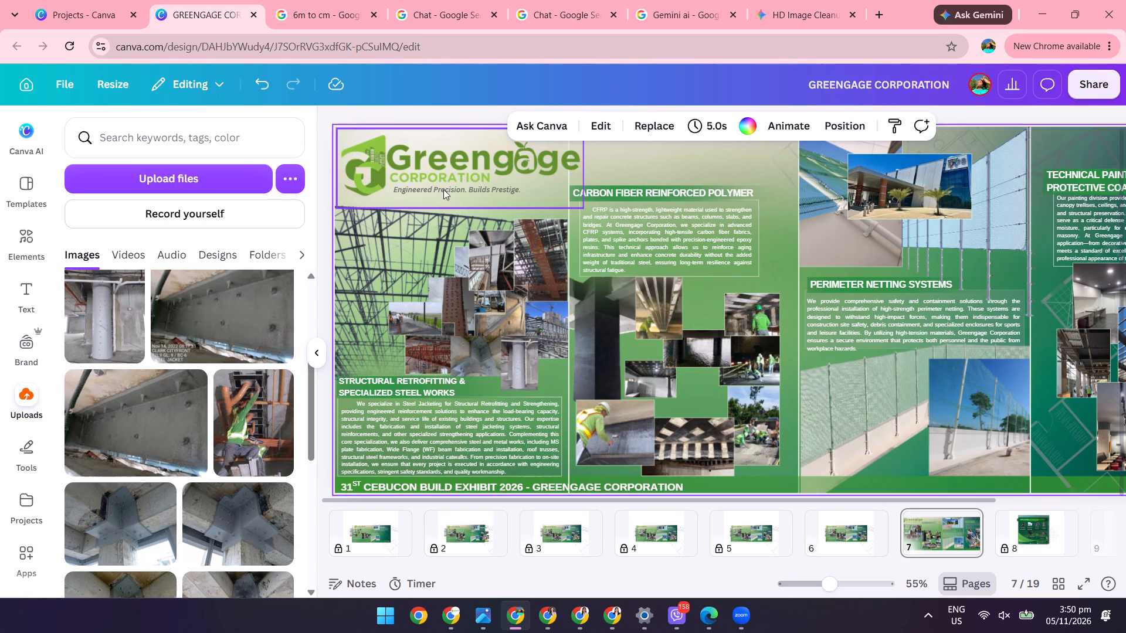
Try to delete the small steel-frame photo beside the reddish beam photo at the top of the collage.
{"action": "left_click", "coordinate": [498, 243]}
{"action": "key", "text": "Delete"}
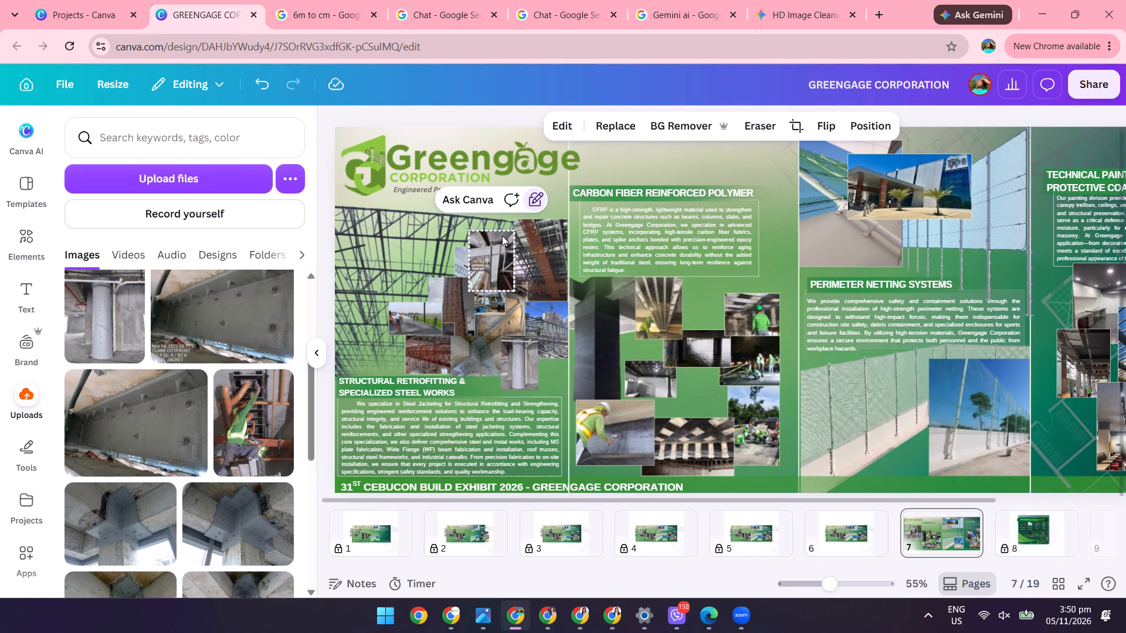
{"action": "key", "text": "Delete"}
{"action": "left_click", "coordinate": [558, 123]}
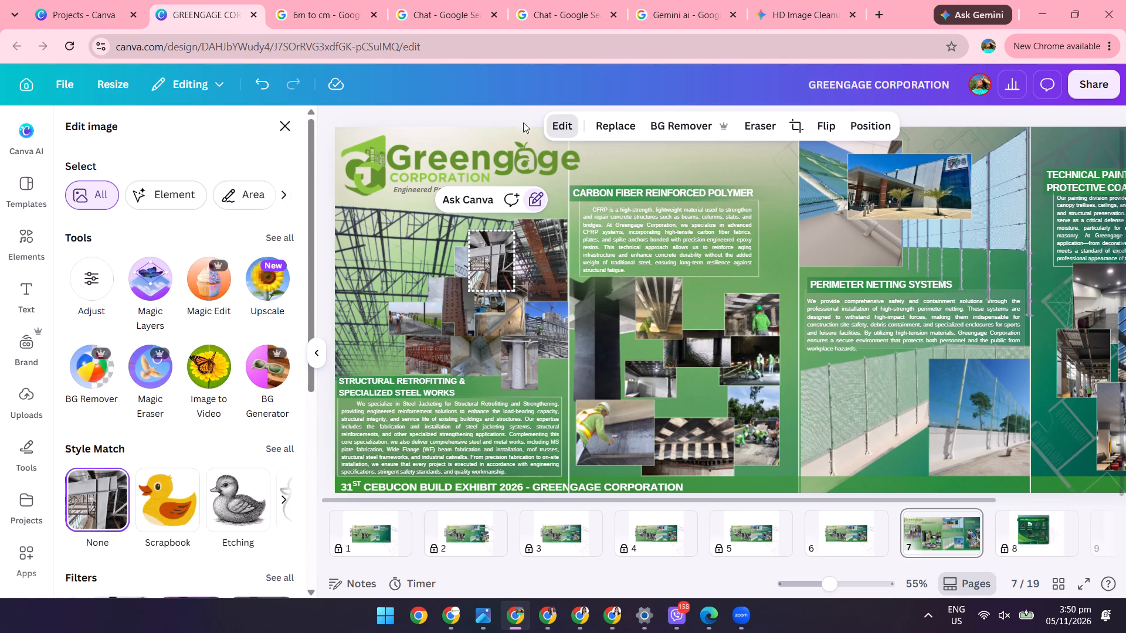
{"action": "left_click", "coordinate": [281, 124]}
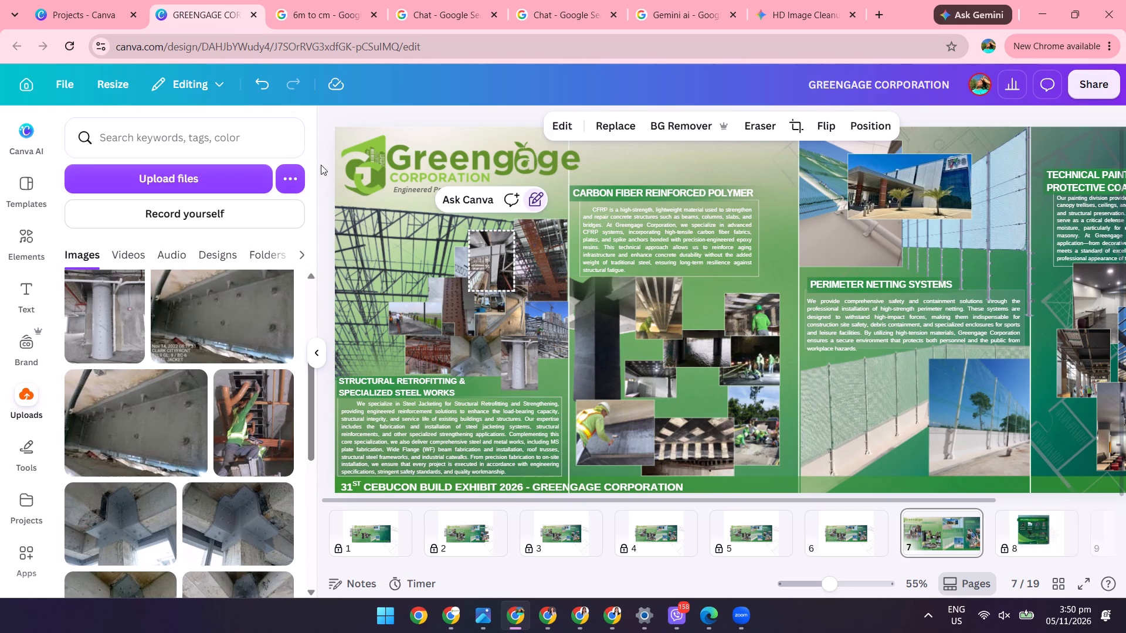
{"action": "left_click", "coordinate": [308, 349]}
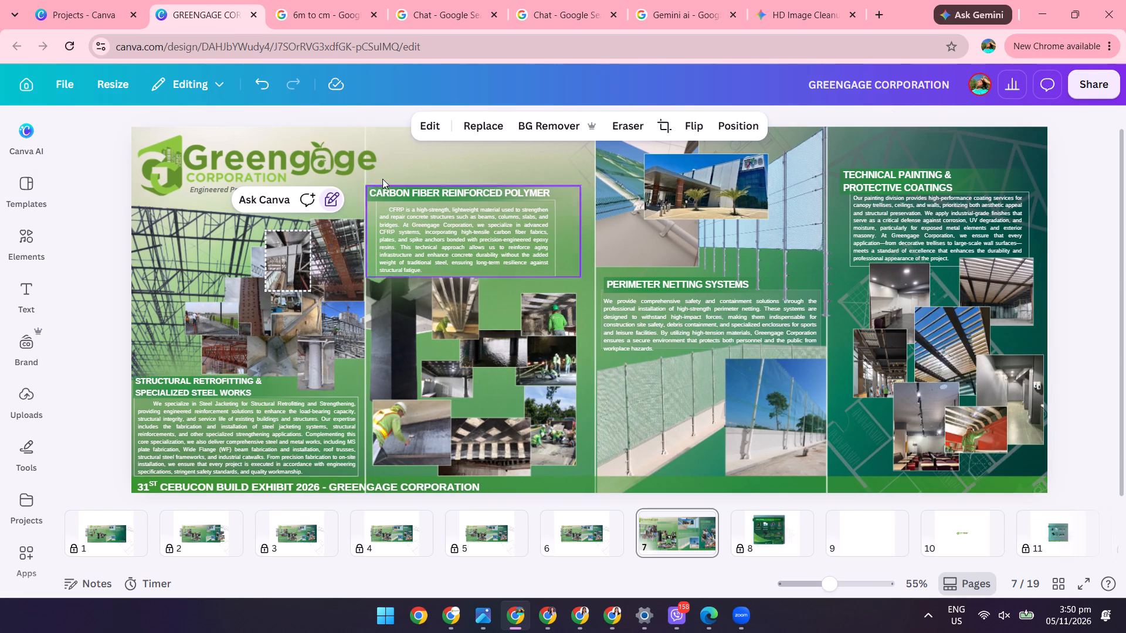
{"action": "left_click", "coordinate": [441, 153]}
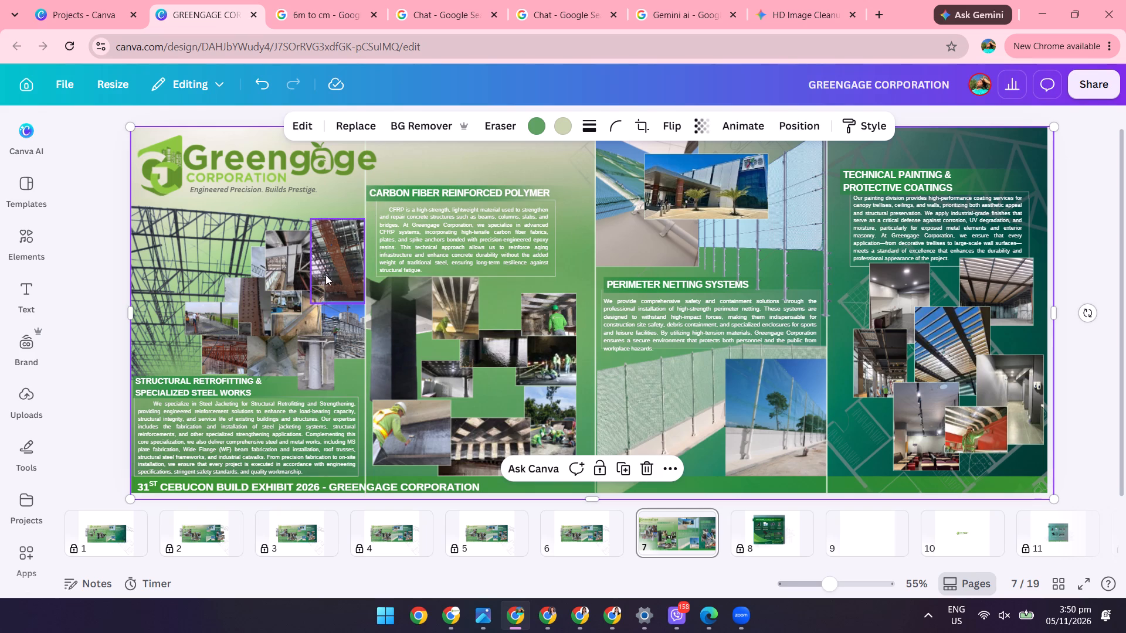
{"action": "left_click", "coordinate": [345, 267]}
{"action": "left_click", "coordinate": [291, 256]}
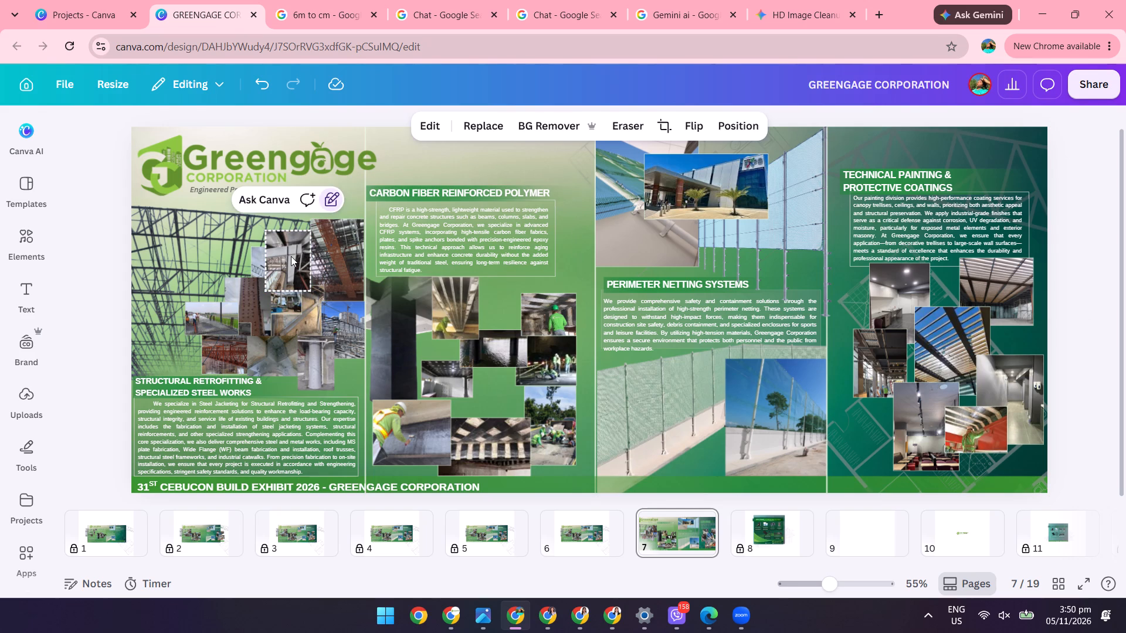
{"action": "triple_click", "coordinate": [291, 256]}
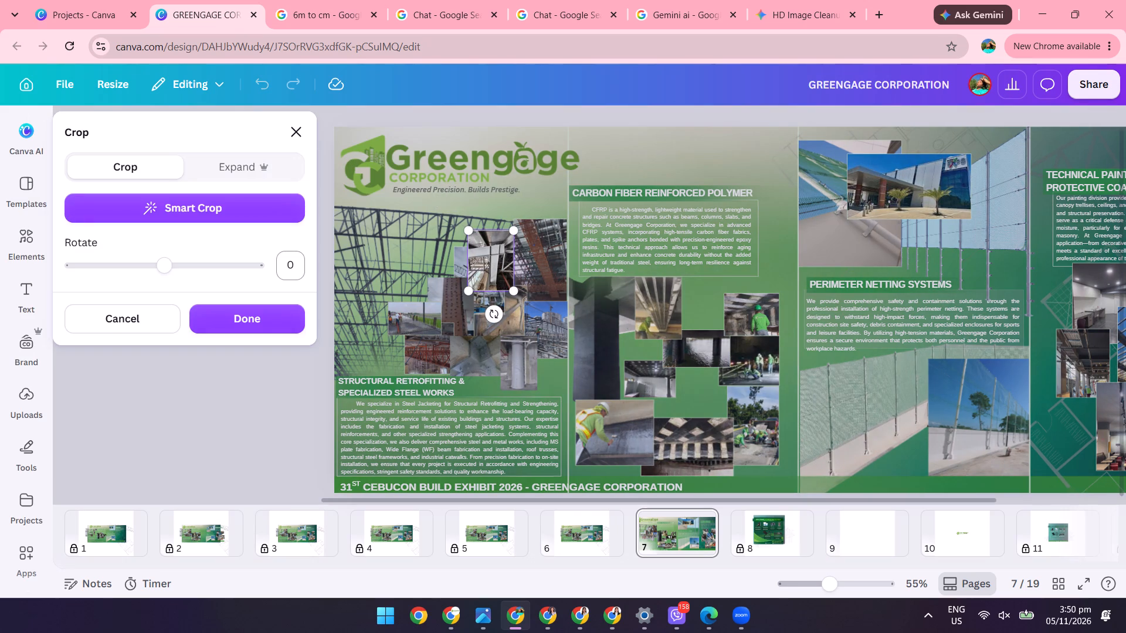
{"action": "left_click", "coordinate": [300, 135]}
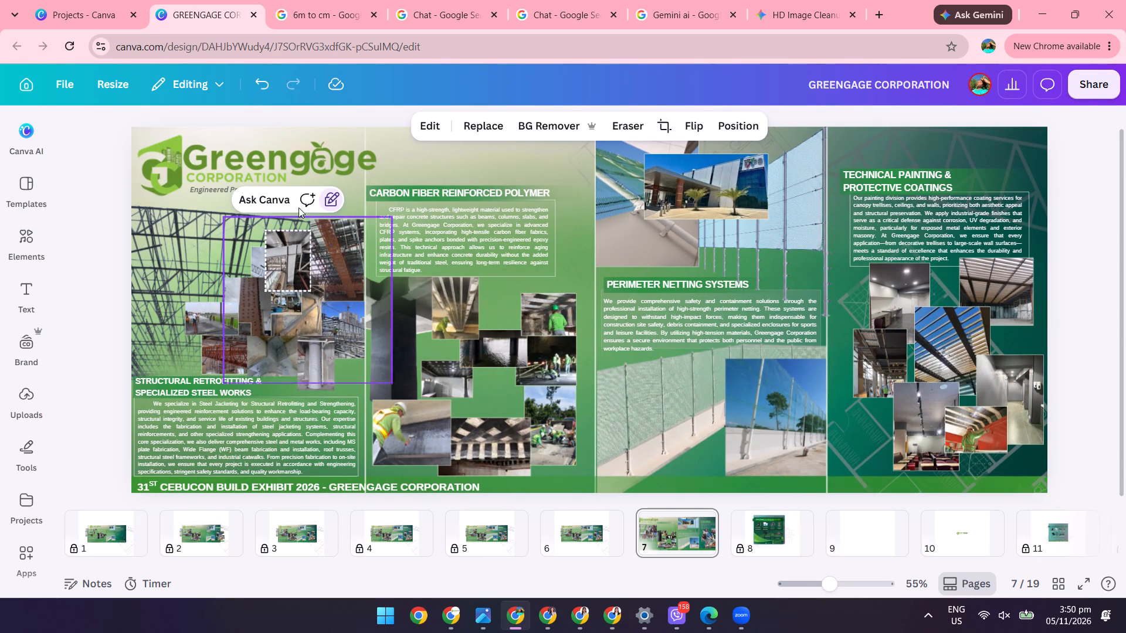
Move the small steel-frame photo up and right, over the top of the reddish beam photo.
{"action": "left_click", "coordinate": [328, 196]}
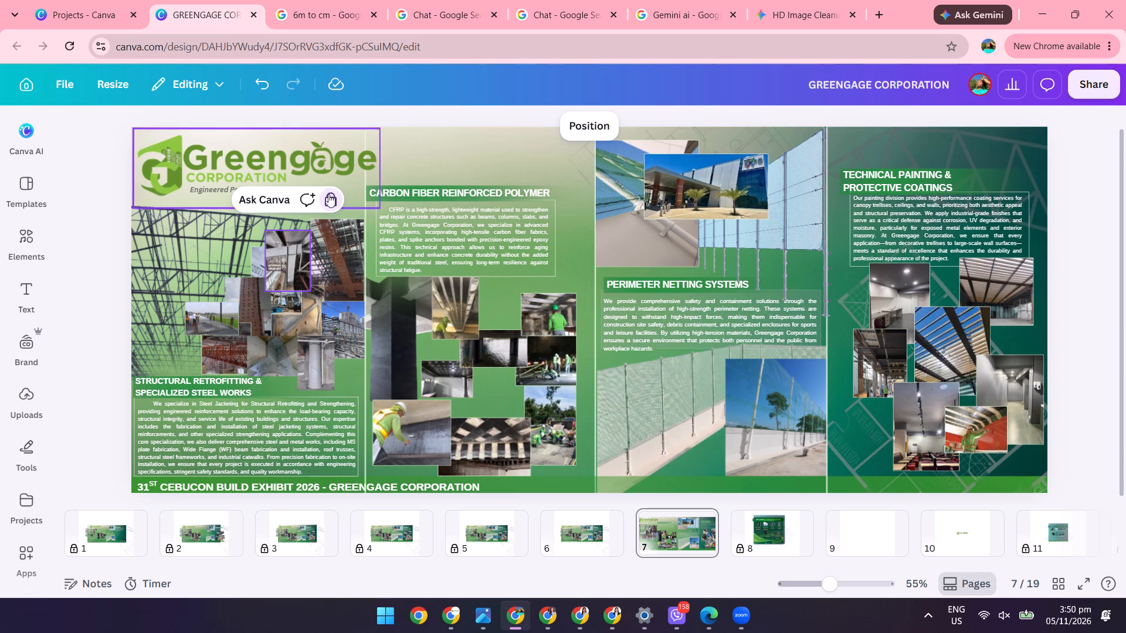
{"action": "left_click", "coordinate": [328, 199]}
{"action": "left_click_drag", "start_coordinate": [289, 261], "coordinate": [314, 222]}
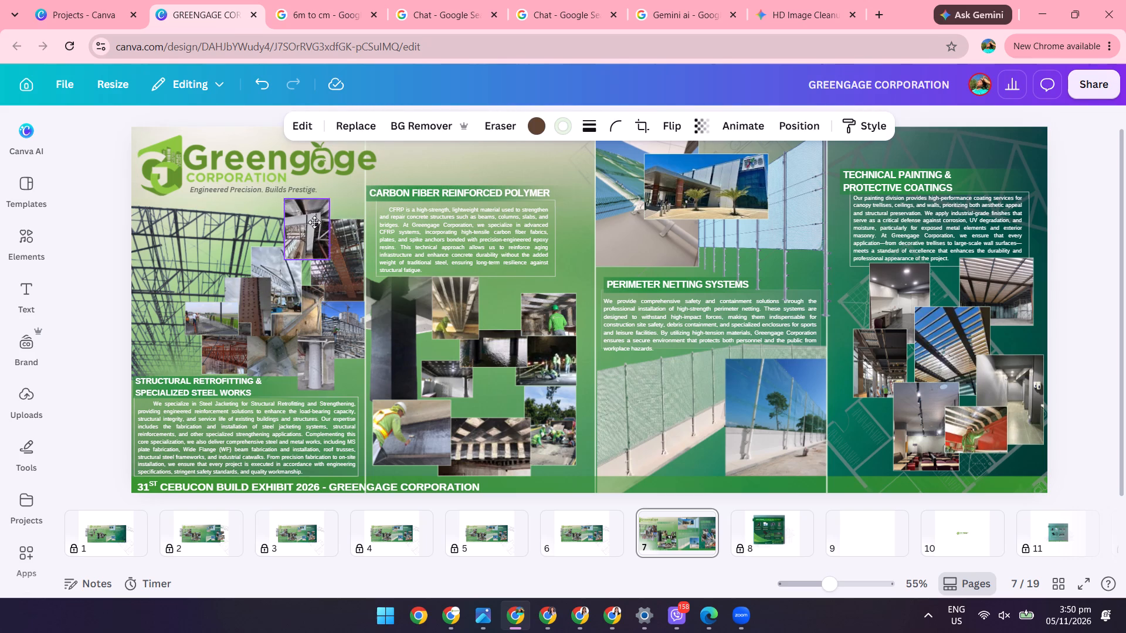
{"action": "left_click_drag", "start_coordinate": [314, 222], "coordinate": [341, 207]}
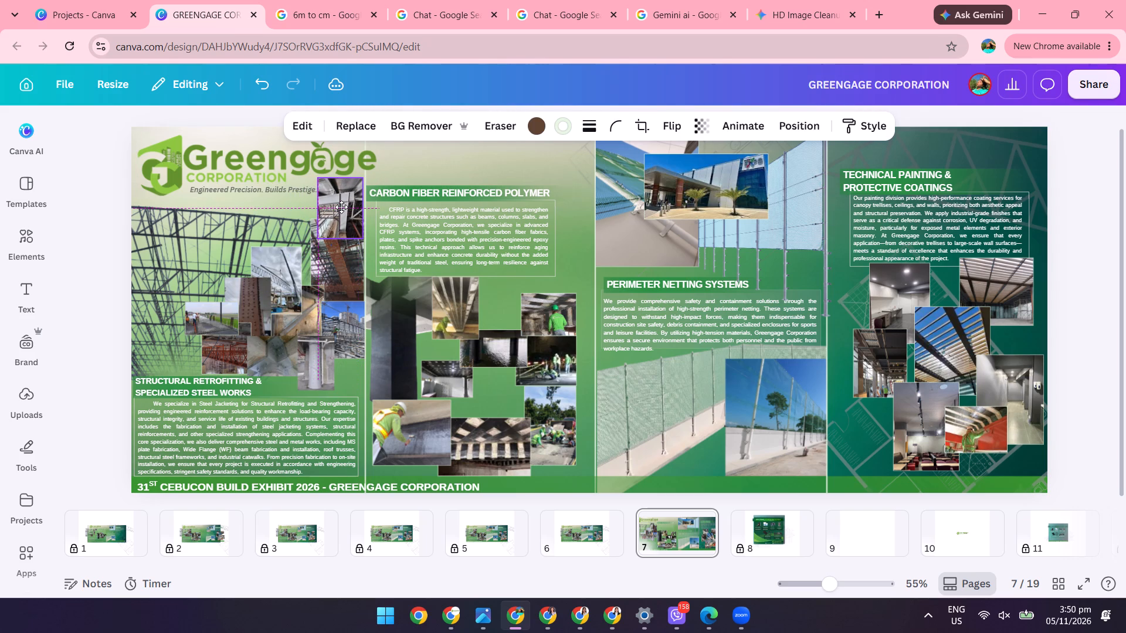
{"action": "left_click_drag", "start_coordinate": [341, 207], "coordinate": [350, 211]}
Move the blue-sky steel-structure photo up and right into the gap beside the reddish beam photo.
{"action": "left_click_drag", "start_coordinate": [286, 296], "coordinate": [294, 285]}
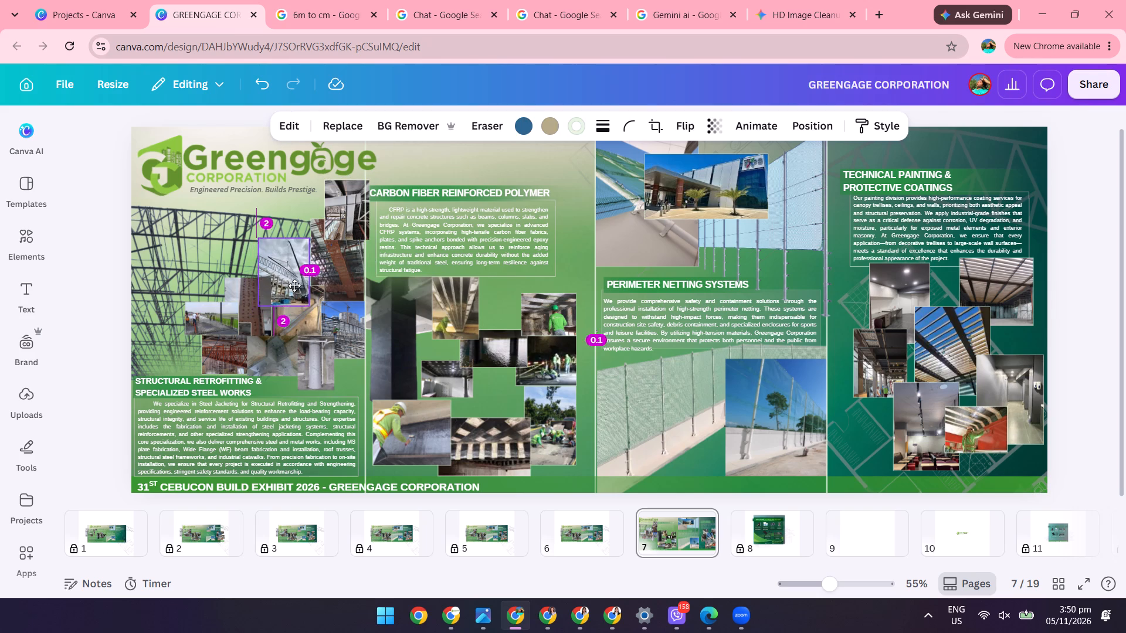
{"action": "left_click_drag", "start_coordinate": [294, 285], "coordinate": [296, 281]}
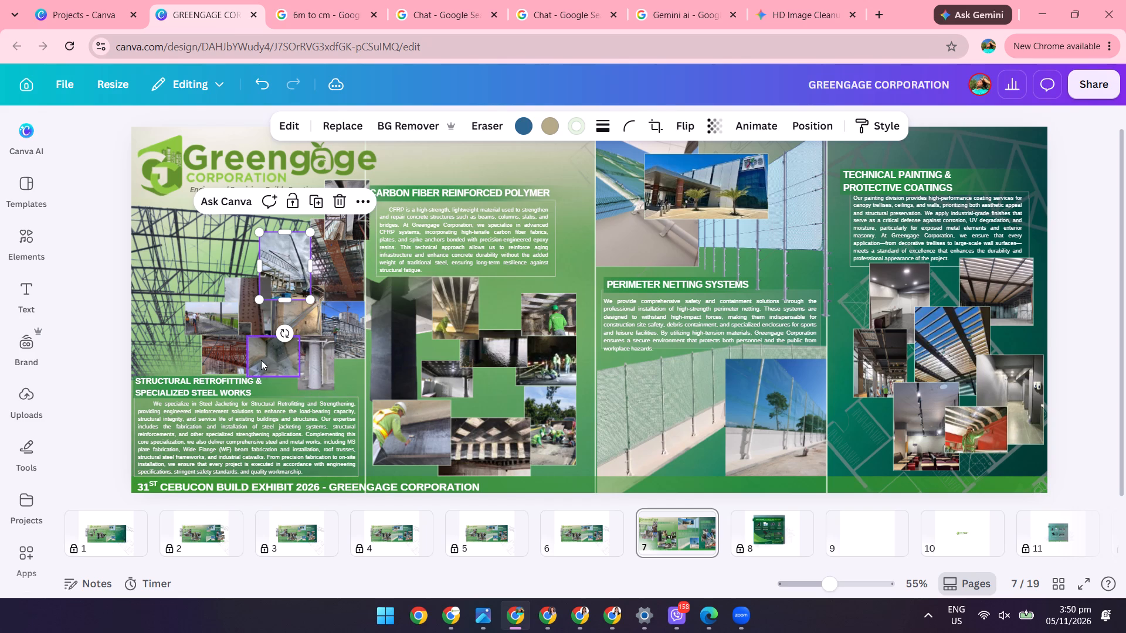
Shrink the red steel-framework photo slightly from its lower-left corner, clearing the Structural Retrofitting heading.
{"action": "left_click", "coordinate": [223, 358]}
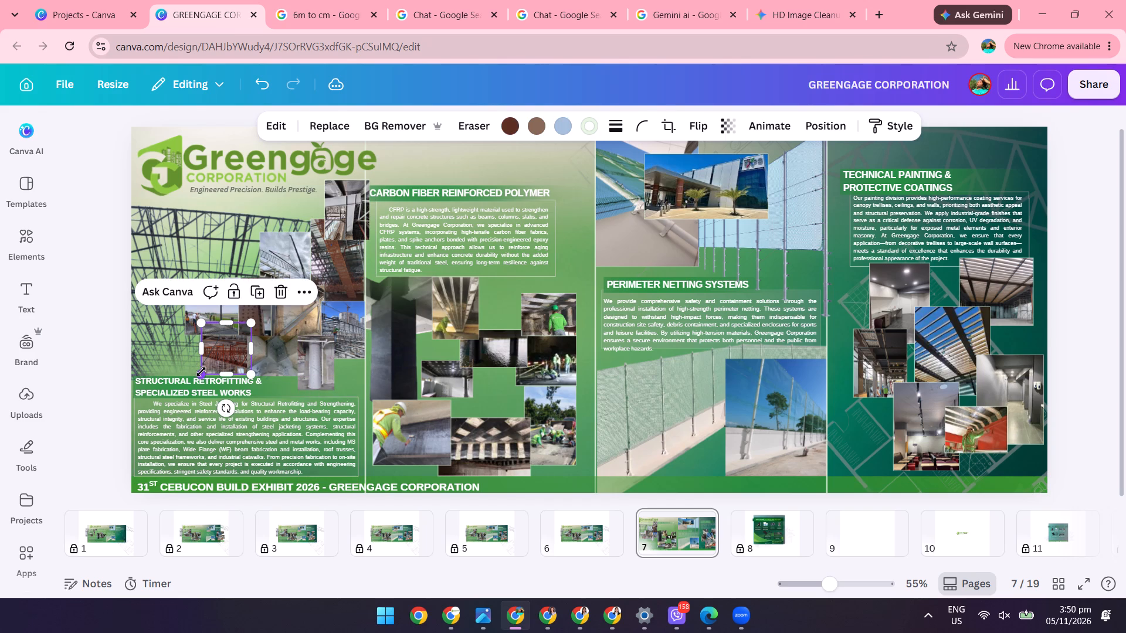
{"action": "left_click_drag", "start_coordinate": [205, 373], "coordinate": [212, 366]}
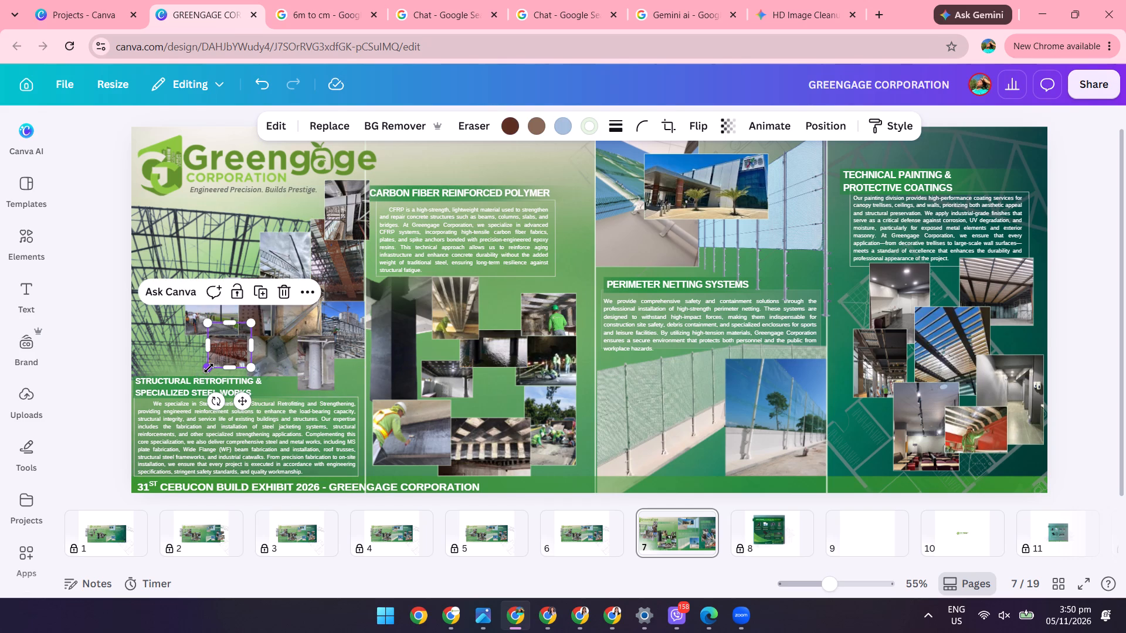
{"action": "left_click", "coordinate": [351, 376]}
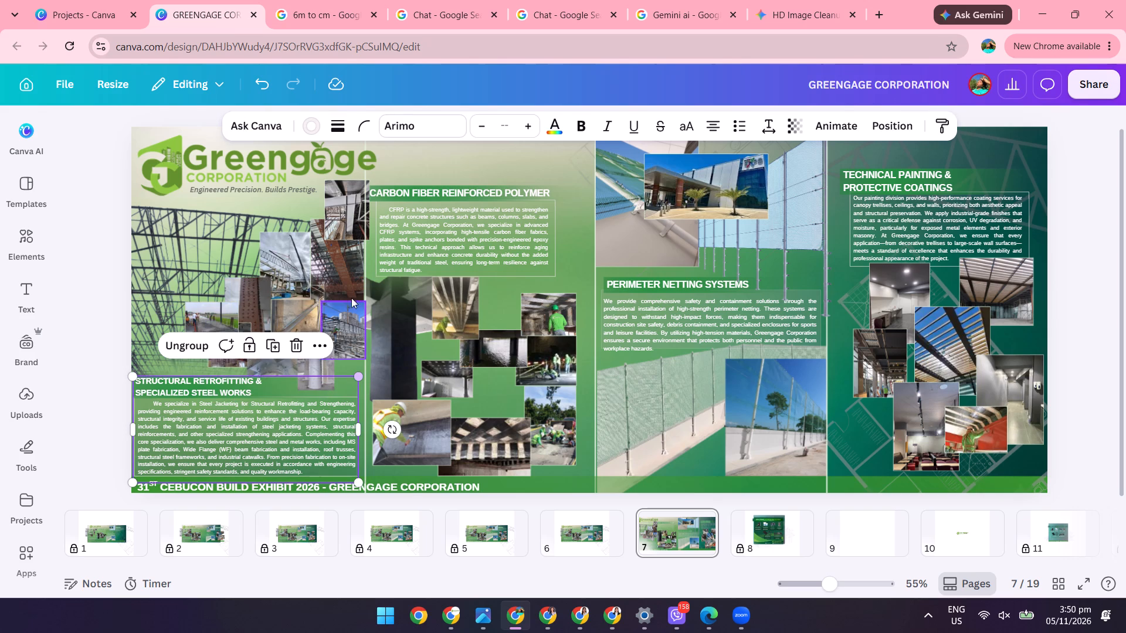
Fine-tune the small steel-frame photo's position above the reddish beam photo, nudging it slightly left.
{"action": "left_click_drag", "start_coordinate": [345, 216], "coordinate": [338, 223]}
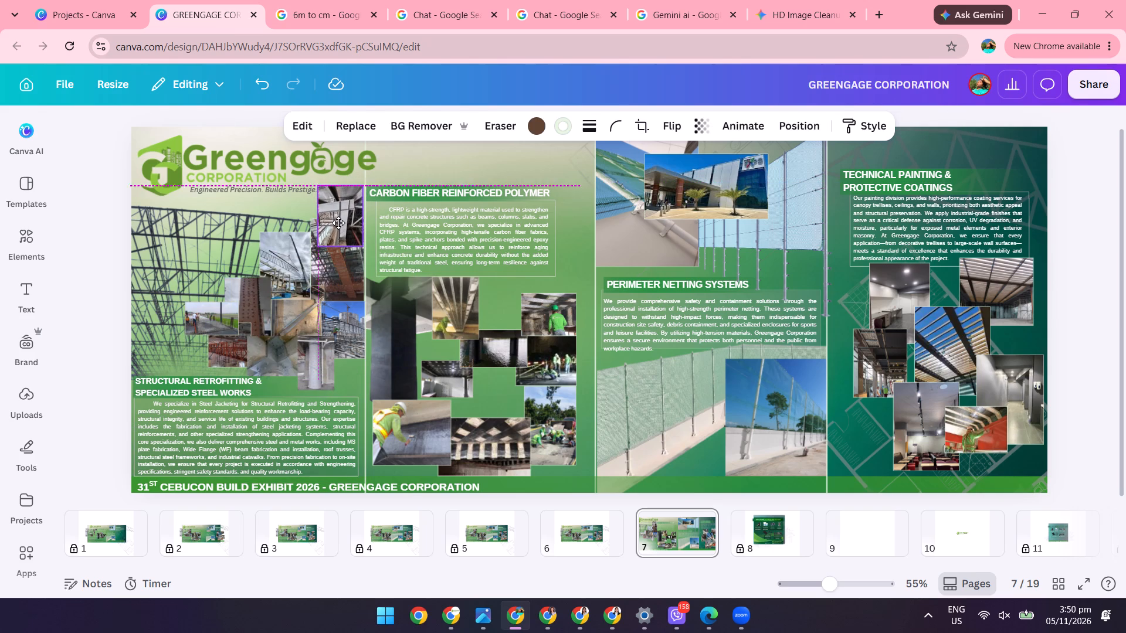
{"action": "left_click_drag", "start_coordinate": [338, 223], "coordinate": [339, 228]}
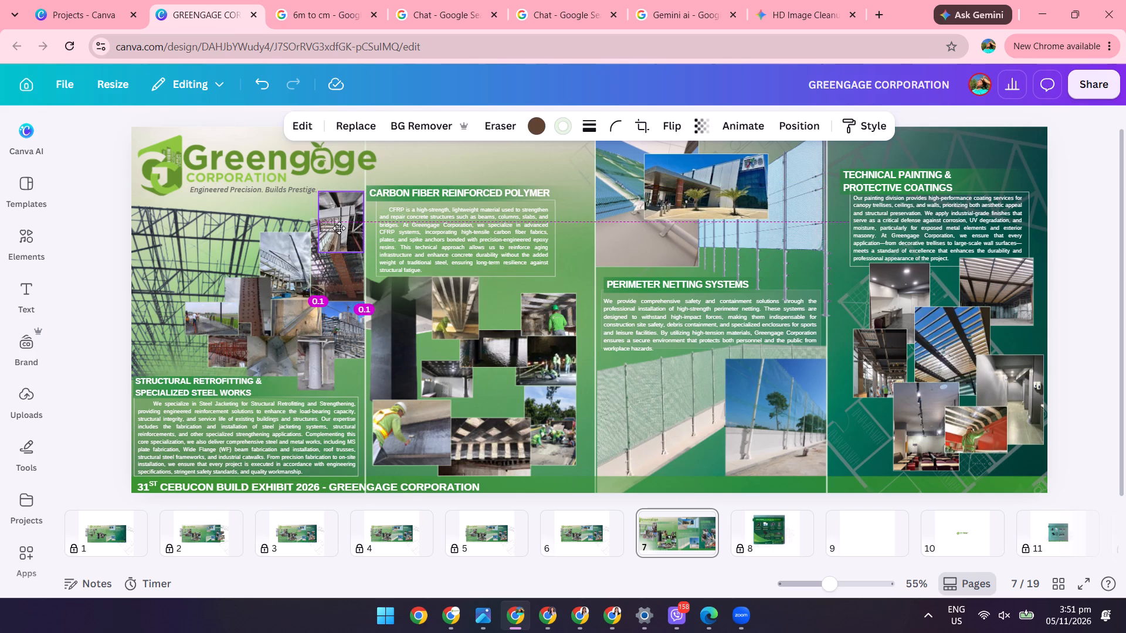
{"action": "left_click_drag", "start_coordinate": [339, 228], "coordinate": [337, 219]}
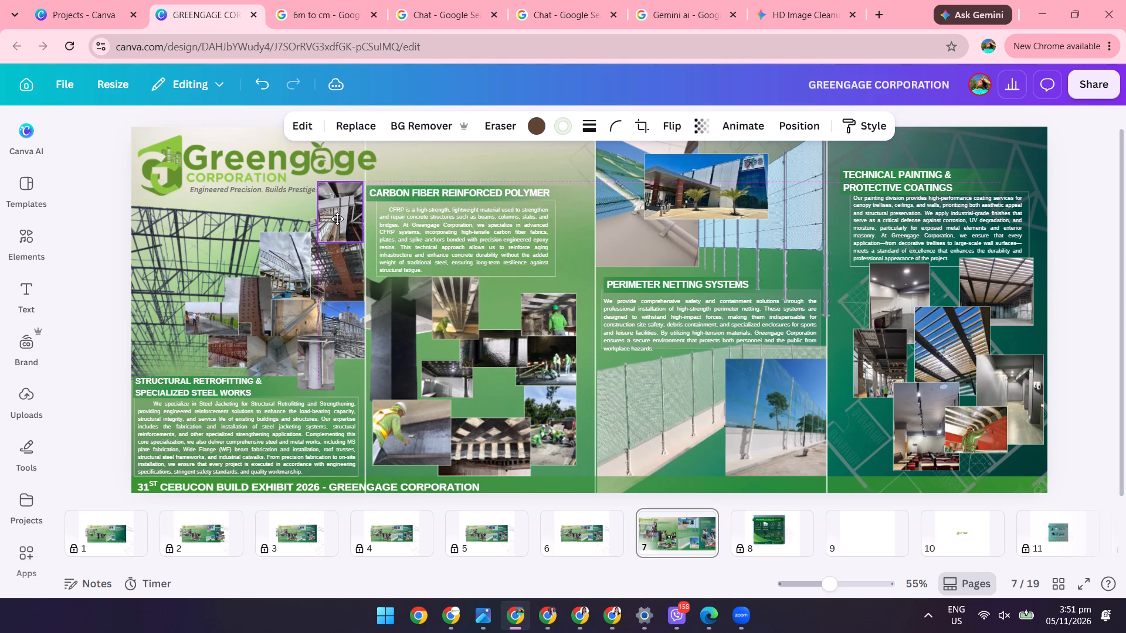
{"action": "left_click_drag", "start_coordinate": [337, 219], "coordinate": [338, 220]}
Swap the two upper photos, placing the blue-sky steel-structure photo at the collage's top right and the steel-frame photo left of the reddish beam photo.
{"action": "left_click_drag", "start_coordinate": [279, 252], "coordinate": [348, 219]}
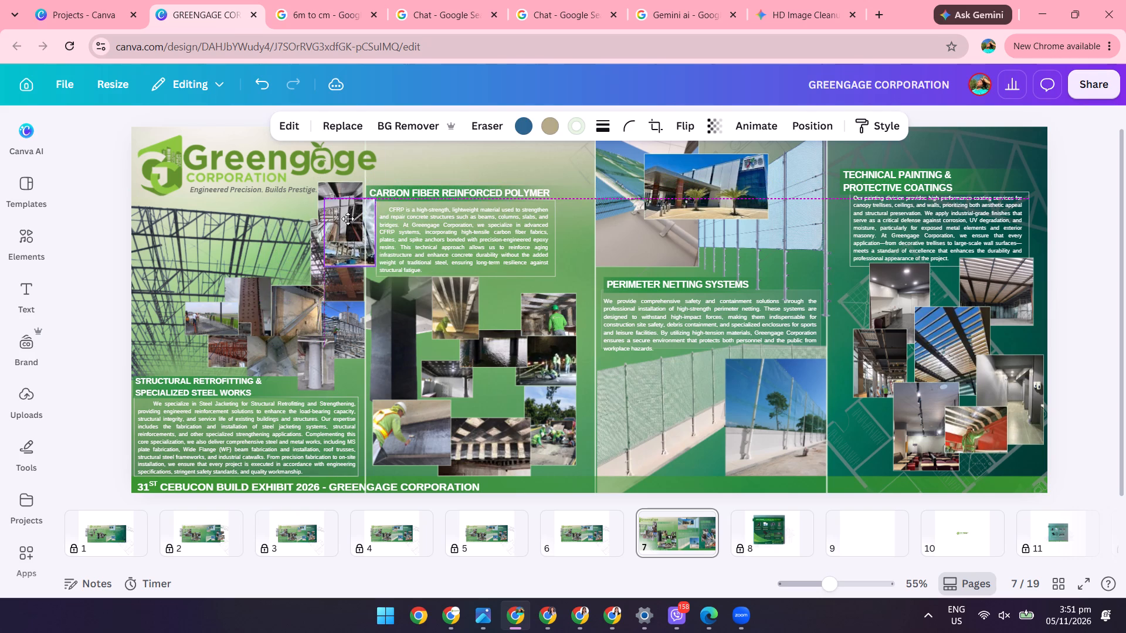
{"action": "left_click_drag", "start_coordinate": [348, 219], "coordinate": [353, 219]}
{"action": "left_click_drag", "start_coordinate": [325, 220], "coordinate": [274, 264]}
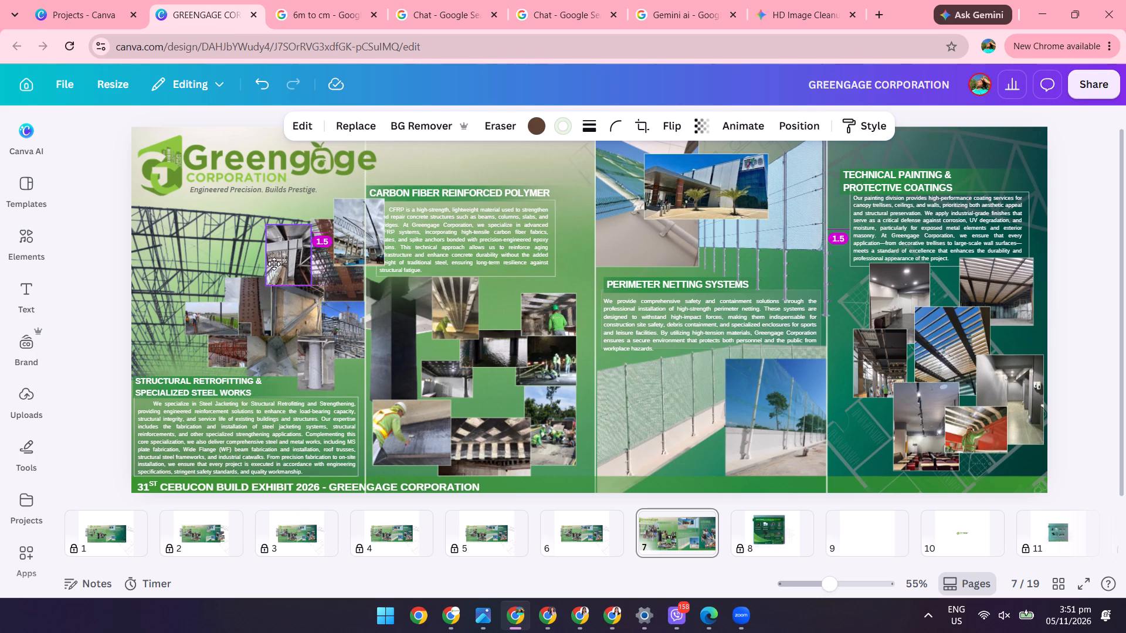
{"action": "left_click_drag", "start_coordinate": [274, 264], "coordinate": [277, 268]}
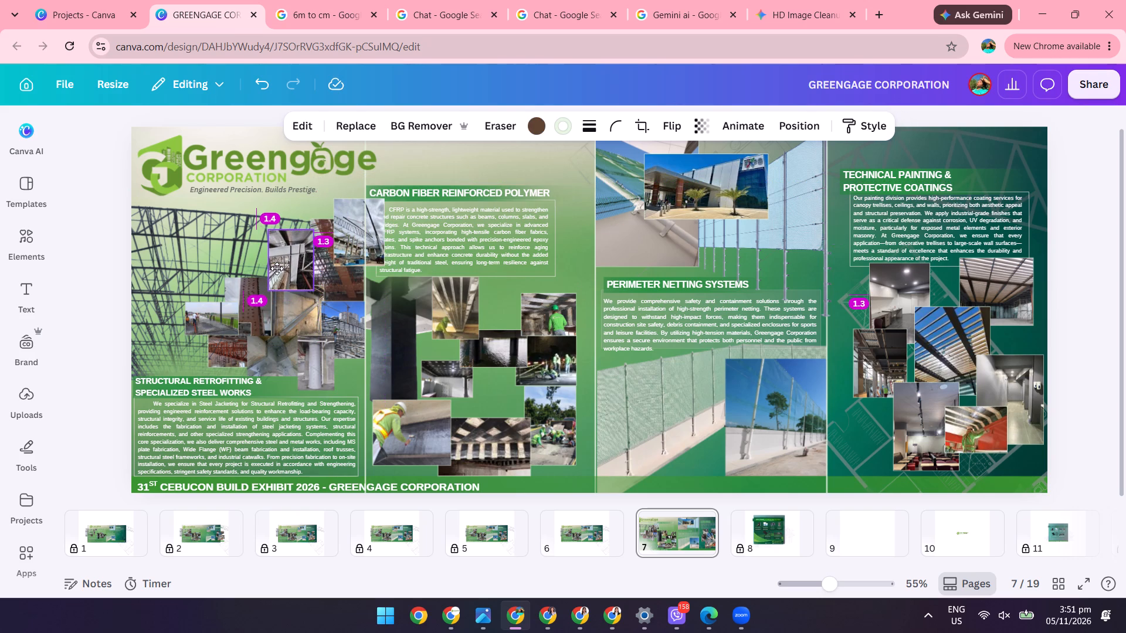
{"action": "left_click_drag", "start_coordinate": [277, 268], "coordinate": [277, 268]}
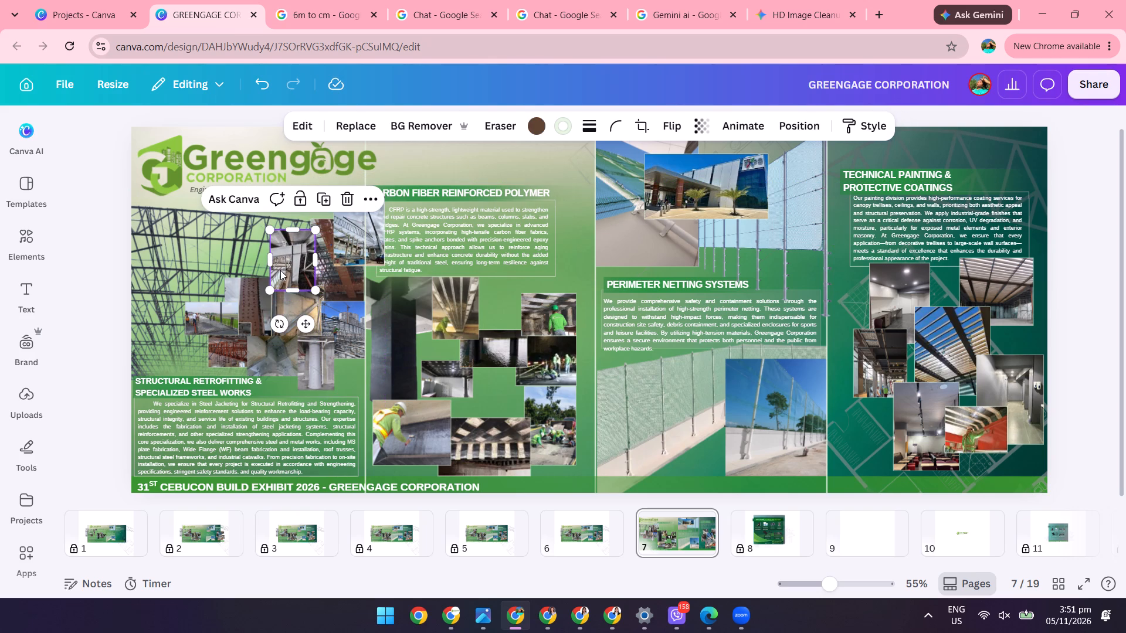
Reorder the small steel-frame photo in the layer stack by sending it backward several levels and bringing it forward one level.
{"action": "left_click", "coordinate": [372, 198]}
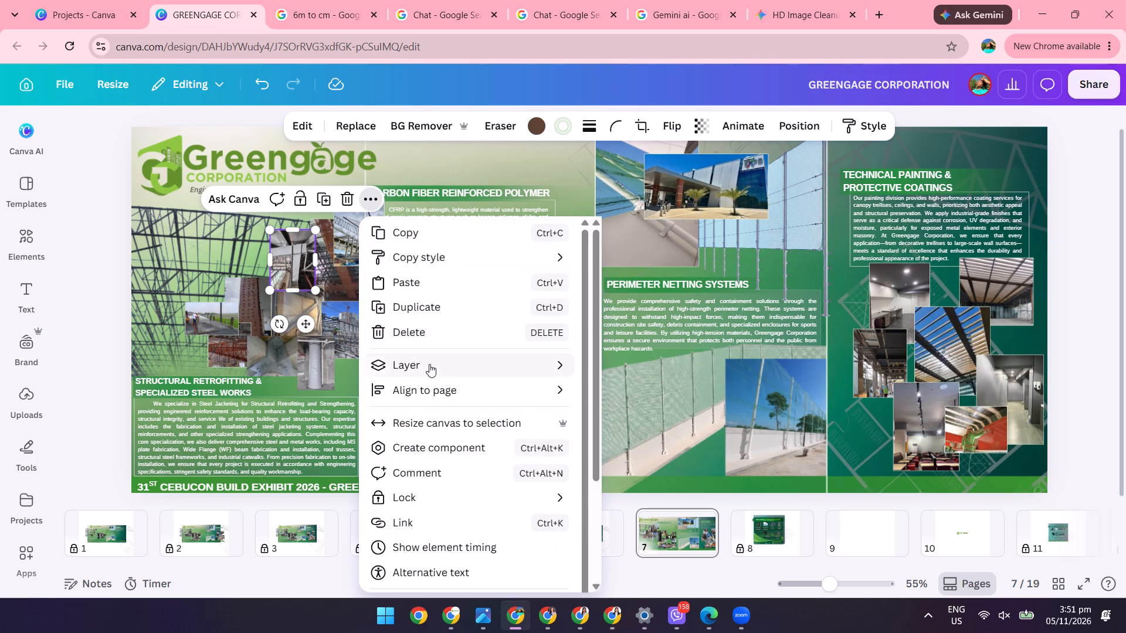
{"action": "left_click", "coordinate": [429, 364]}
{"action": "left_click", "coordinate": [622, 419]}
{"action": "left_click", "coordinate": [620, 420]}
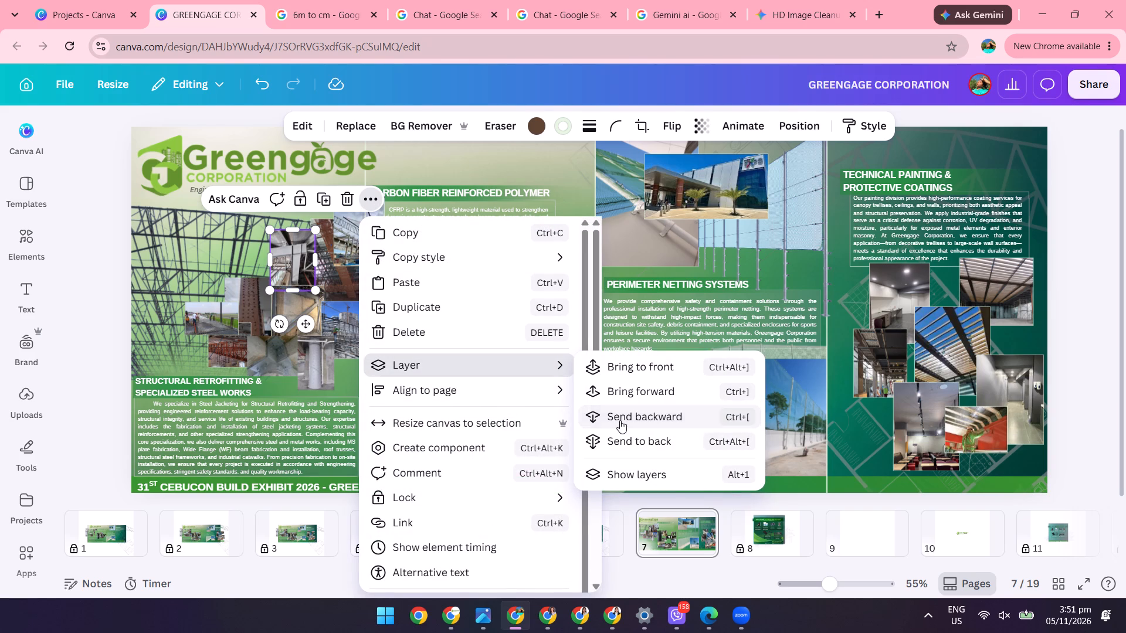
{"action": "left_click", "coordinate": [620, 420]}
{"action": "left_click", "coordinate": [620, 419]}
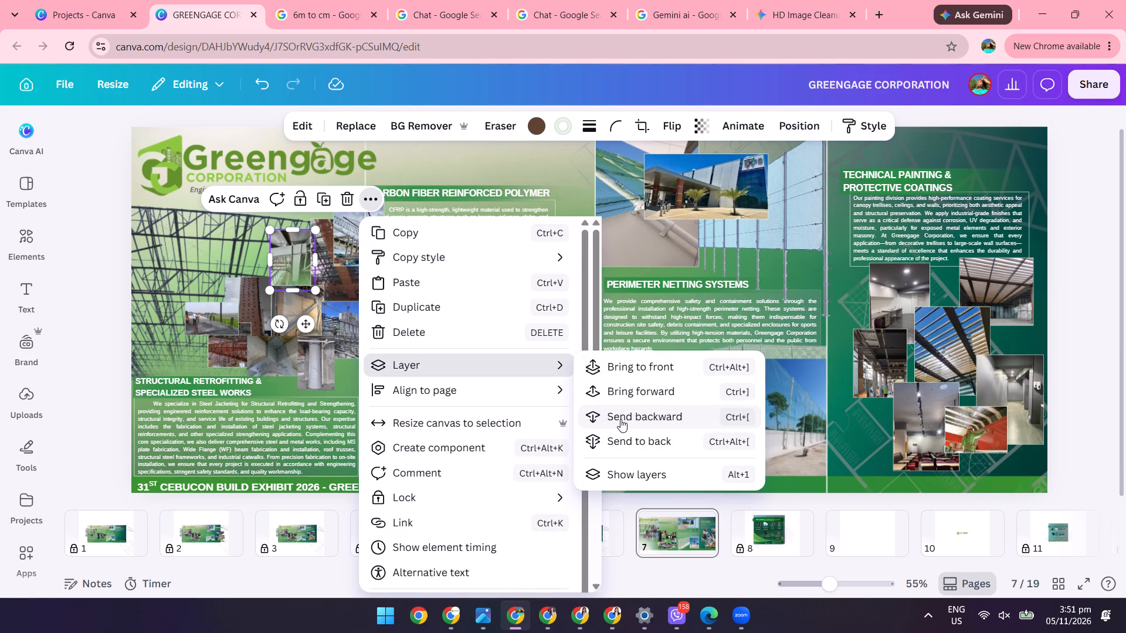
{"action": "left_click", "coordinate": [636, 390]}
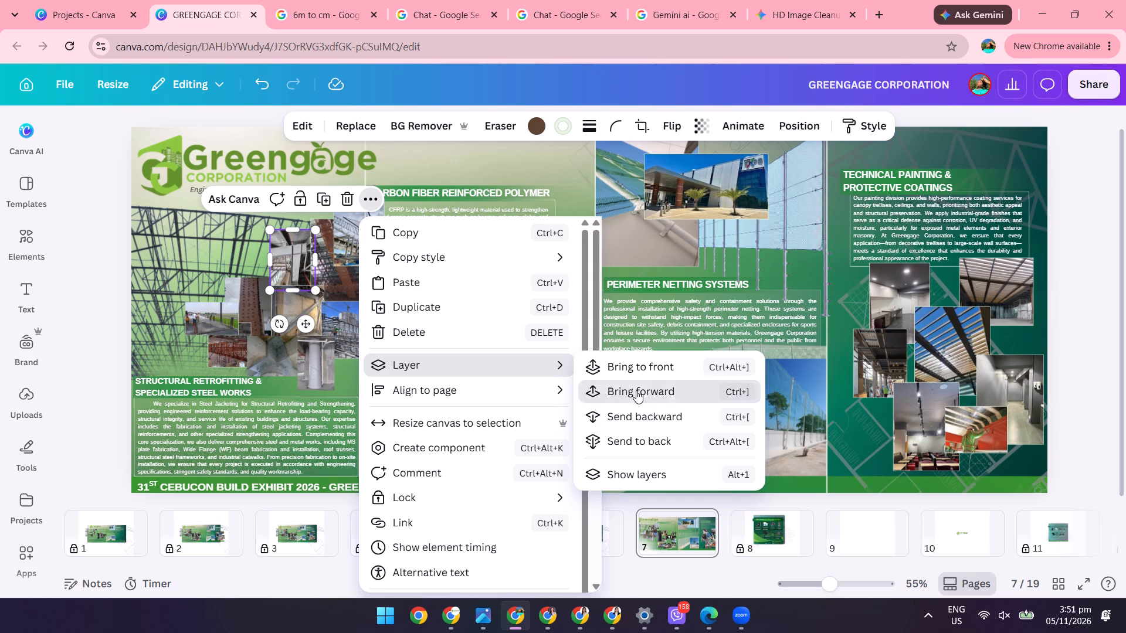
Move the tan photo below the steel-frame photo up slightly and shrink it a little from its upper-right corner.
{"action": "left_click", "coordinate": [300, 312]}
{"action": "left_click_drag", "start_coordinate": [300, 312], "coordinate": [300, 305]}
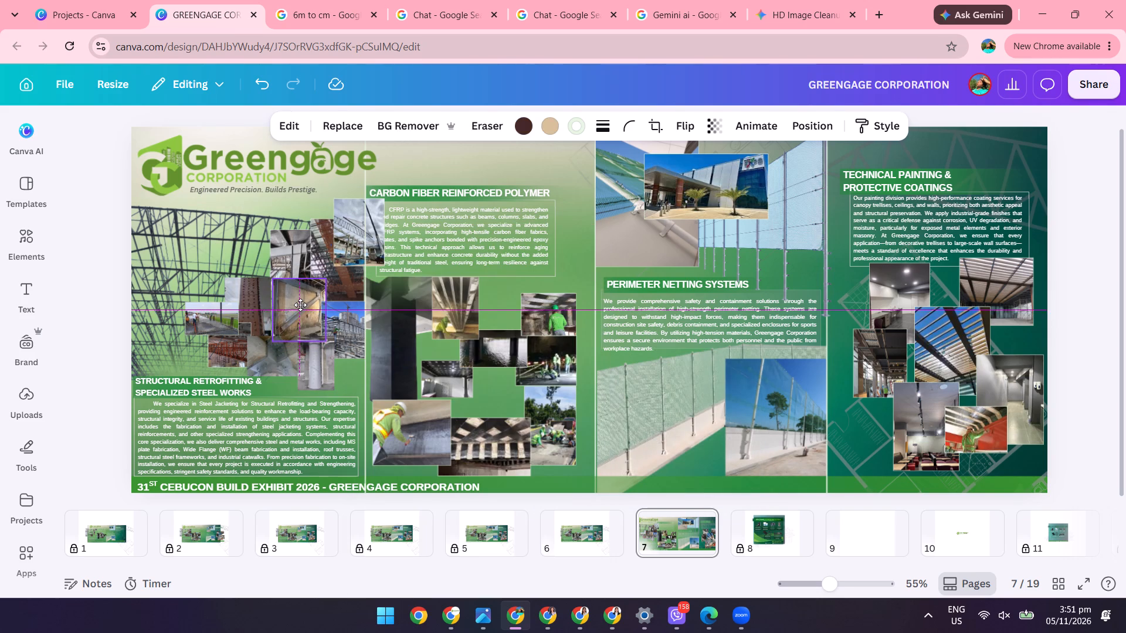
{"action": "left_click_drag", "start_coordinate": [300, 305], "coordinate": [300, 305]}
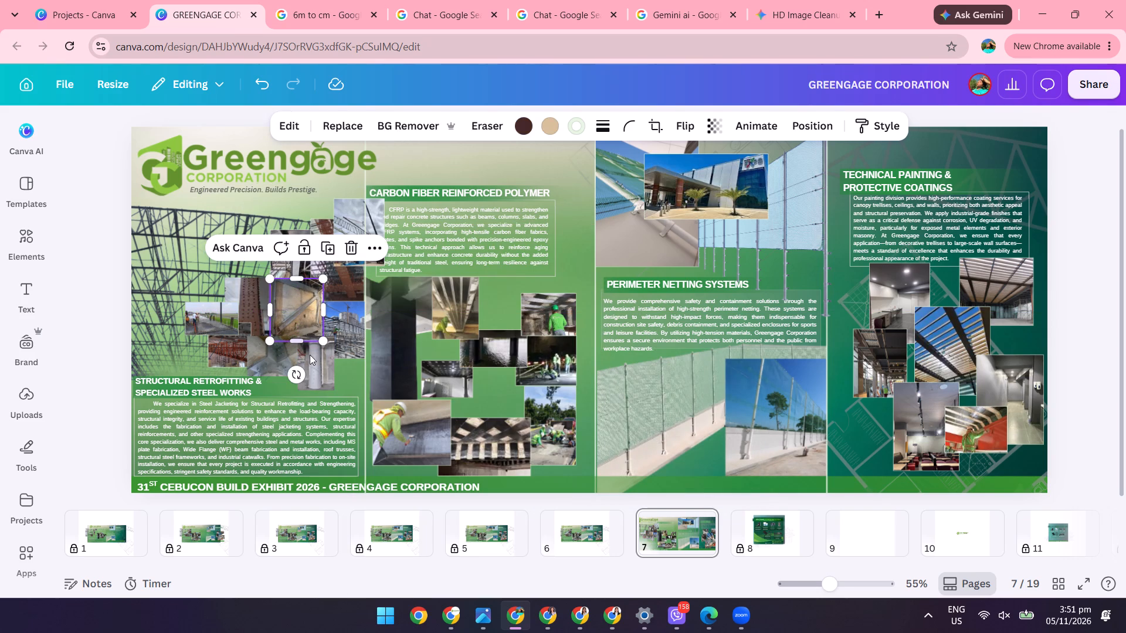
{"action": "left_click", "coordinate": [354, 380]}
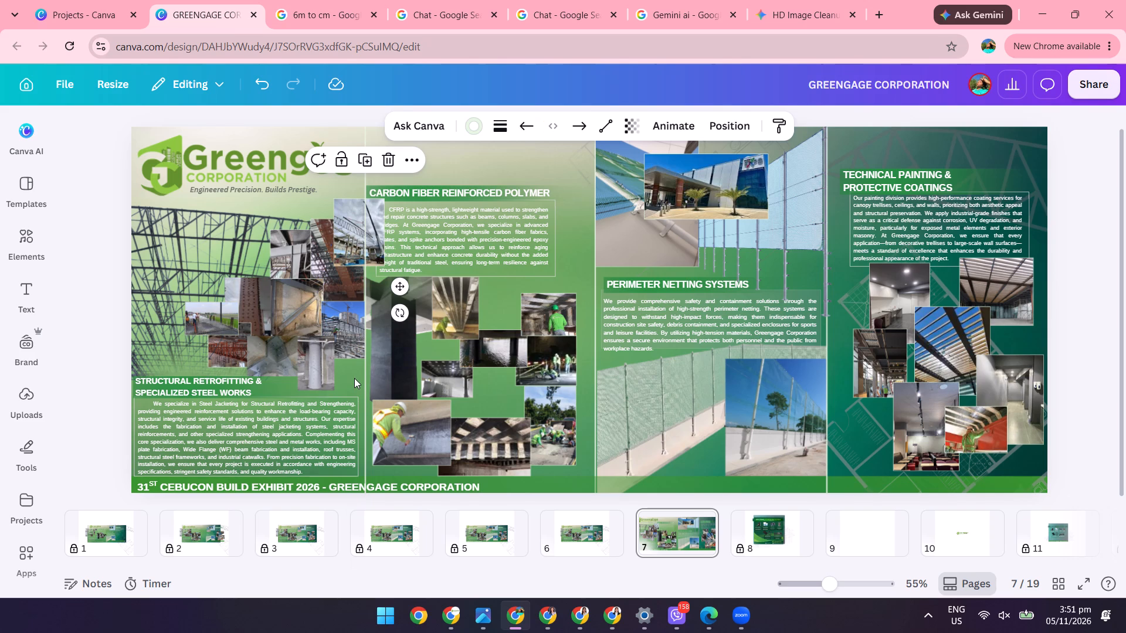
{"action": "left_click", "coordinate": [290, 315]}
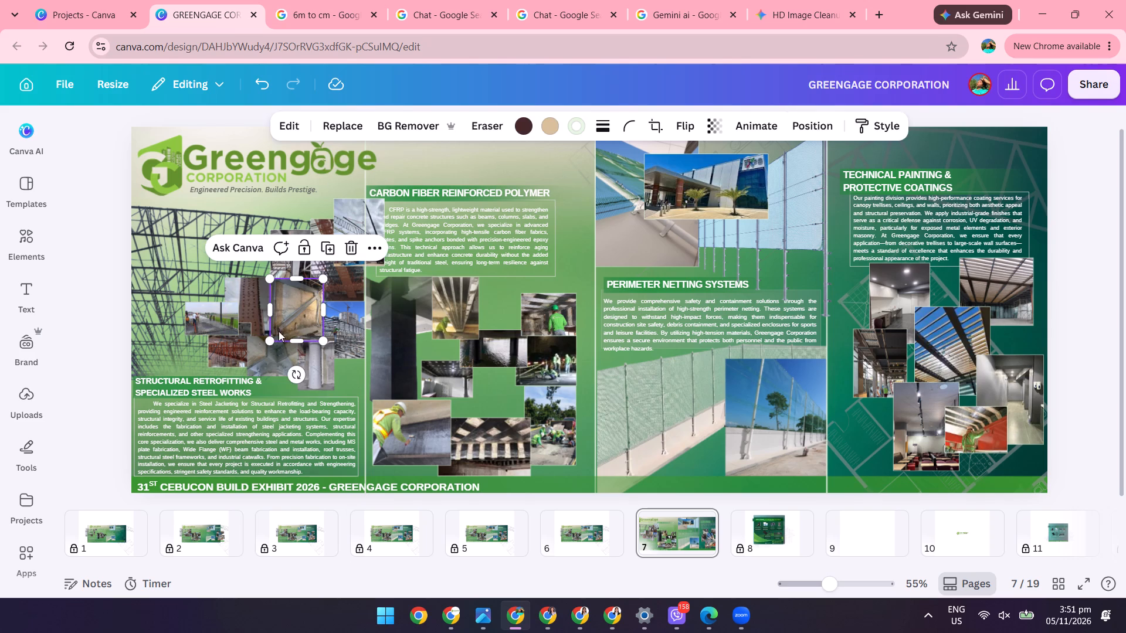
{"action": "left_click_drag", "start_coordinate": [324, 277], "coordinate": [318, 288]}
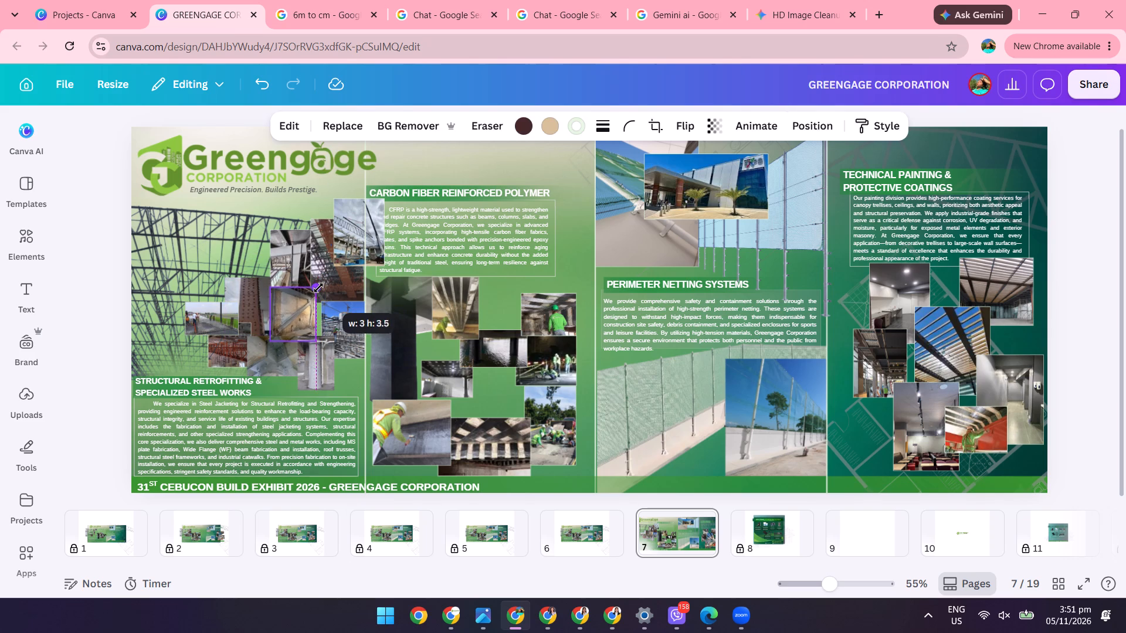
{"action": "left_click_drag", "start_coordinate": [318, 288], "coordinate": [324, 282]}
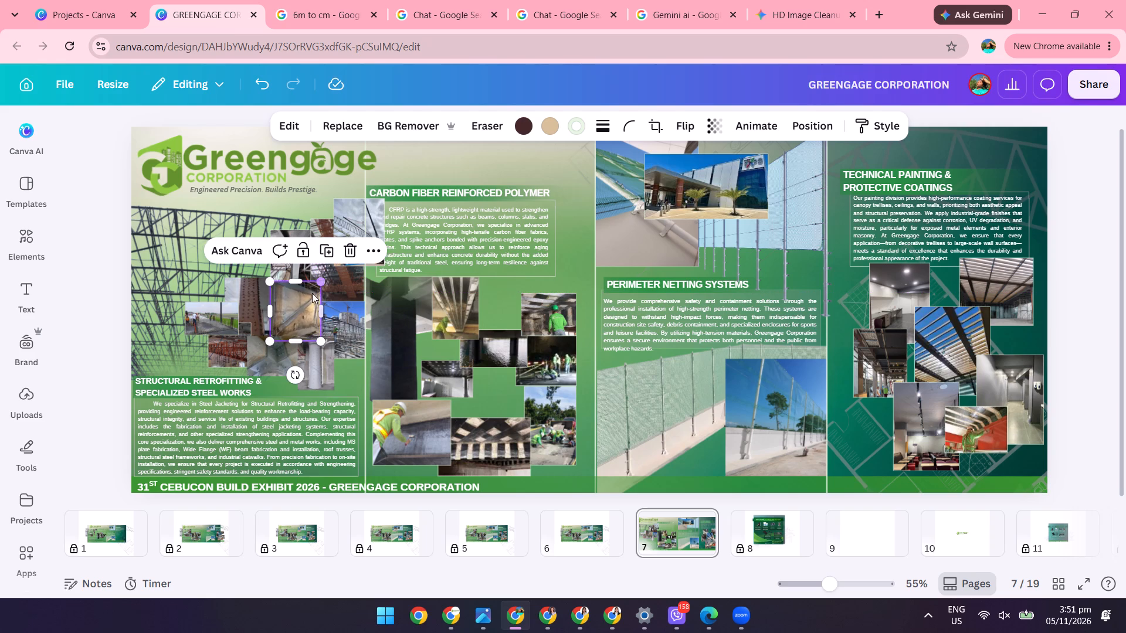
Enlarge the brown column photo very slightly from its upper-left corner.
{"action": "left_click", "coordinate": [250, 295]}
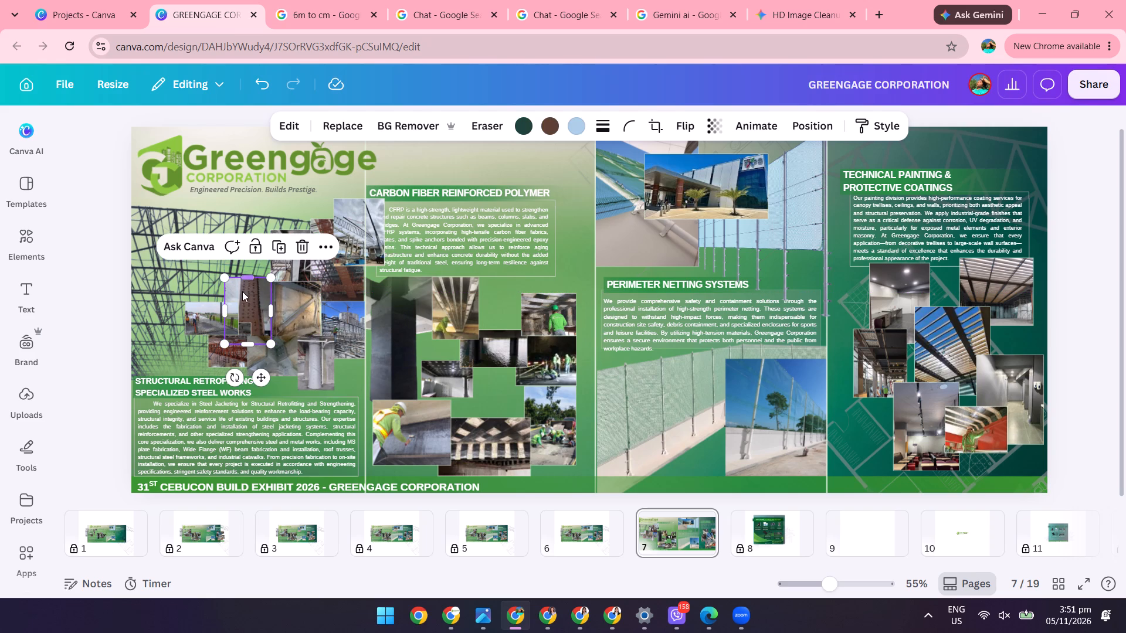
{"action": "left_click", "coordinate": [229, 278]}
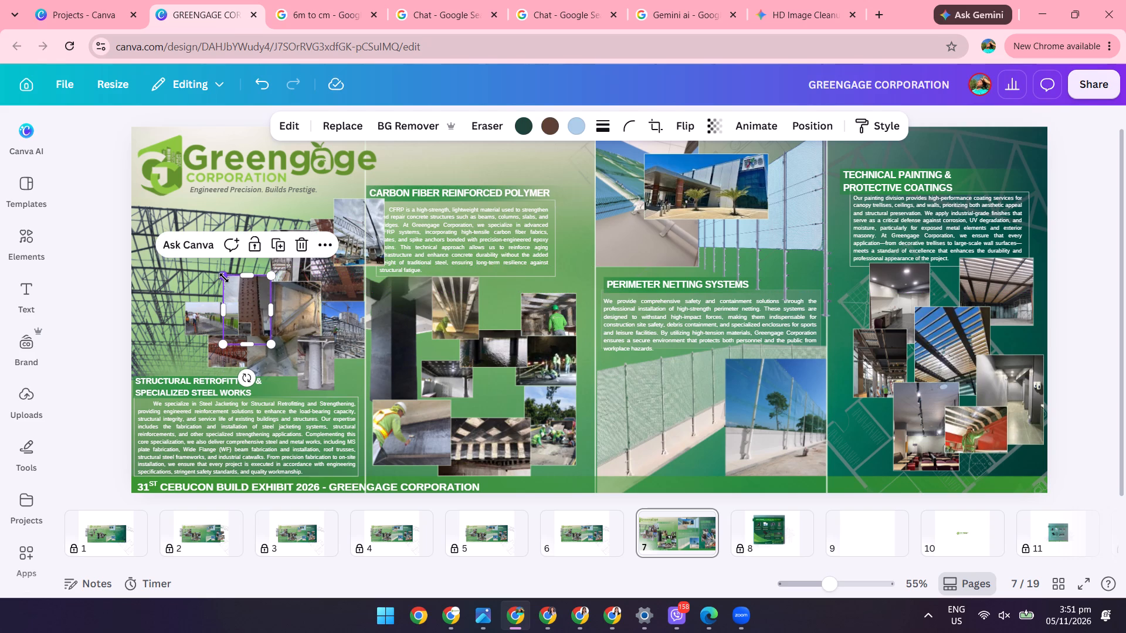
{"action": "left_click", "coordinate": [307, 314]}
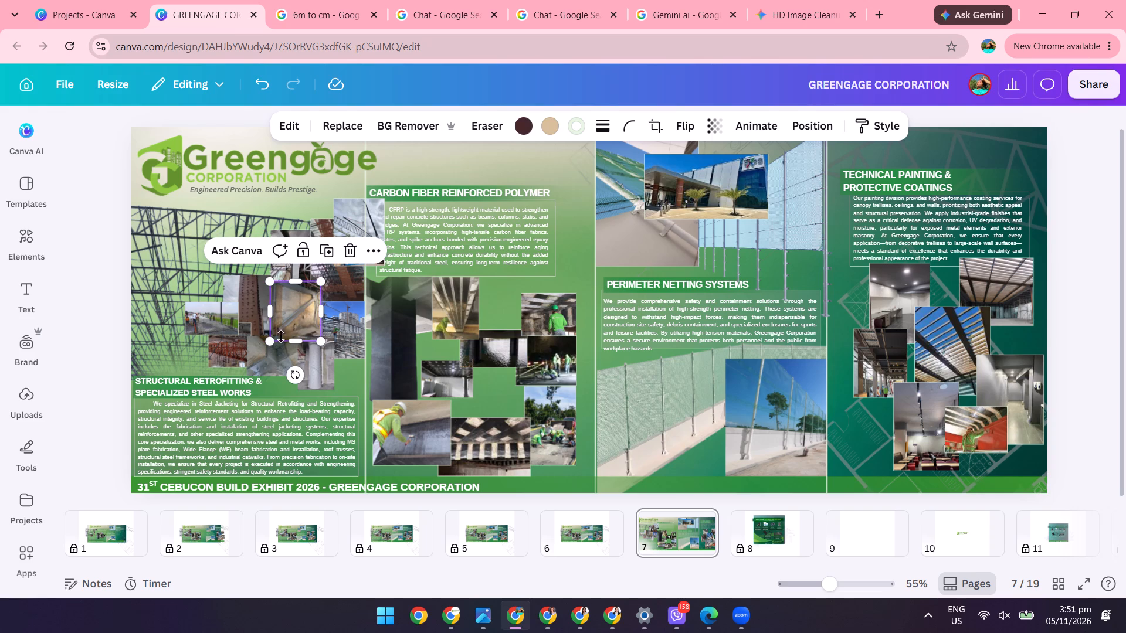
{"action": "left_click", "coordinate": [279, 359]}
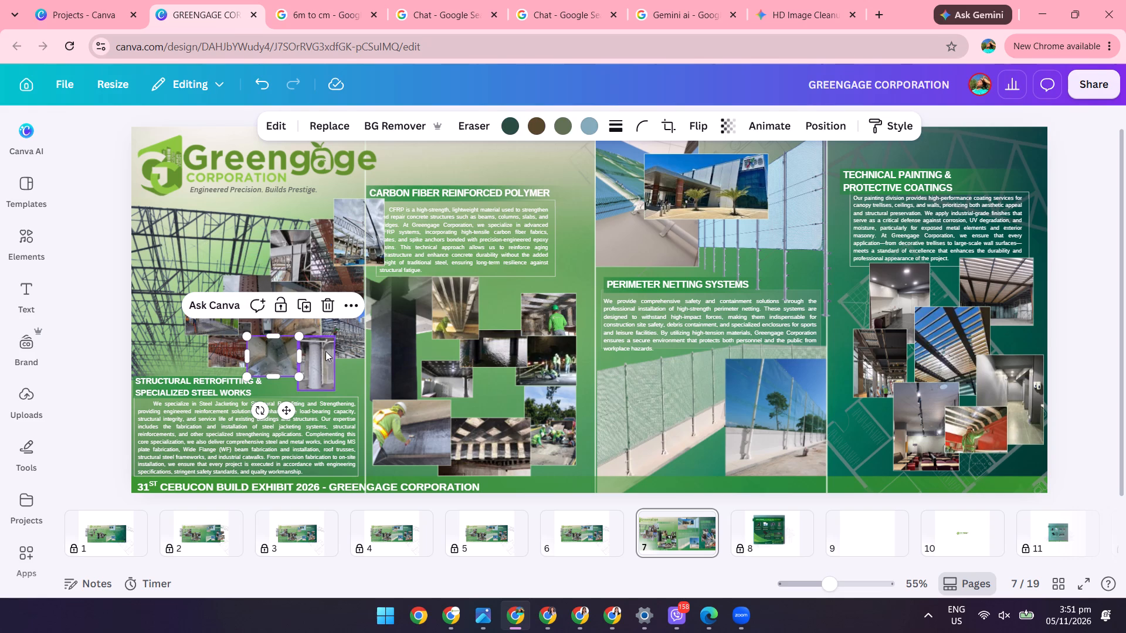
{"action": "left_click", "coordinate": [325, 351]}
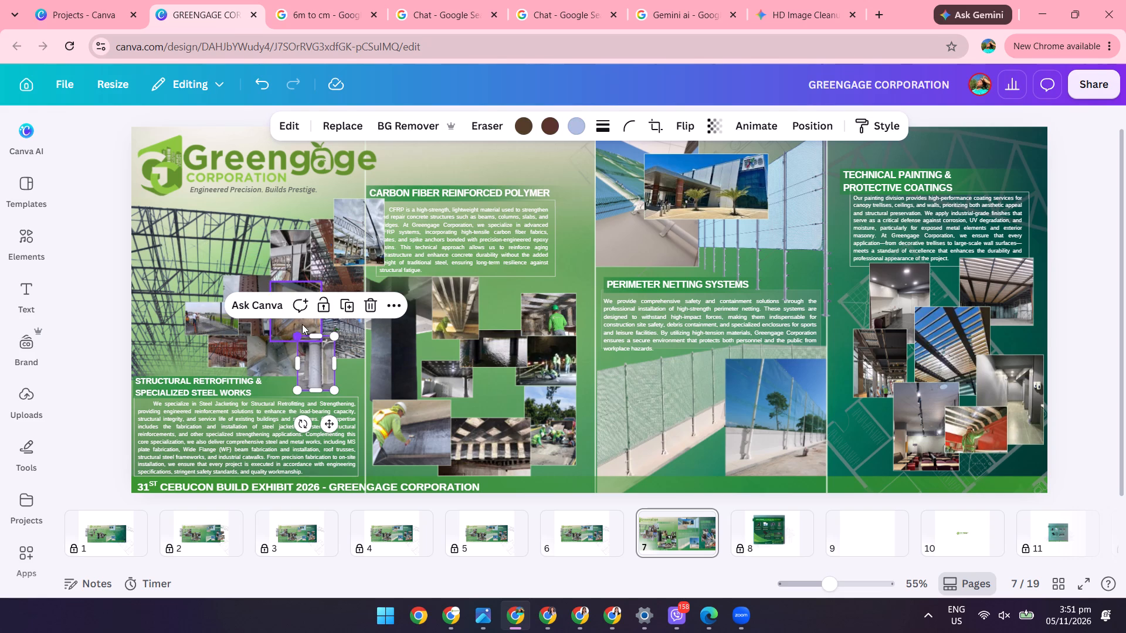
Shrink the tan photo at the collage's centre further and move it slightly right and down.
{"action": "left_click", "coordinate": [302, 283]}
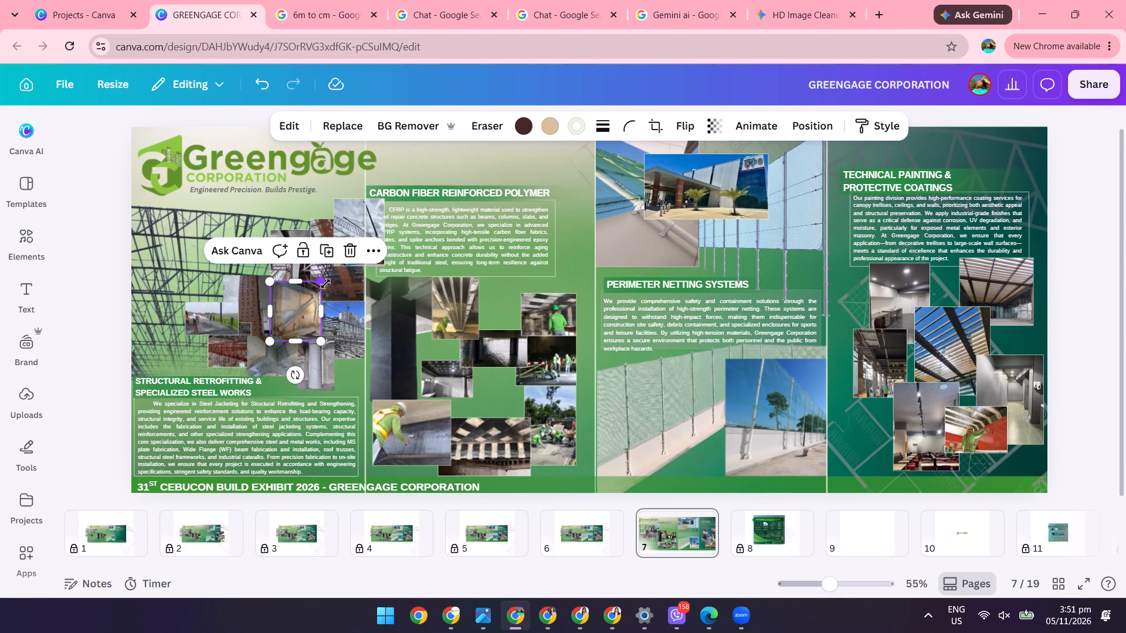
{"action": "left_click_drag", "start_coordinate": [325, 284], "coordinate": [320, 289]}
{"action": "left_click_drag", "start_coordinate": [297, 307], "coordinate": [304, 304]}
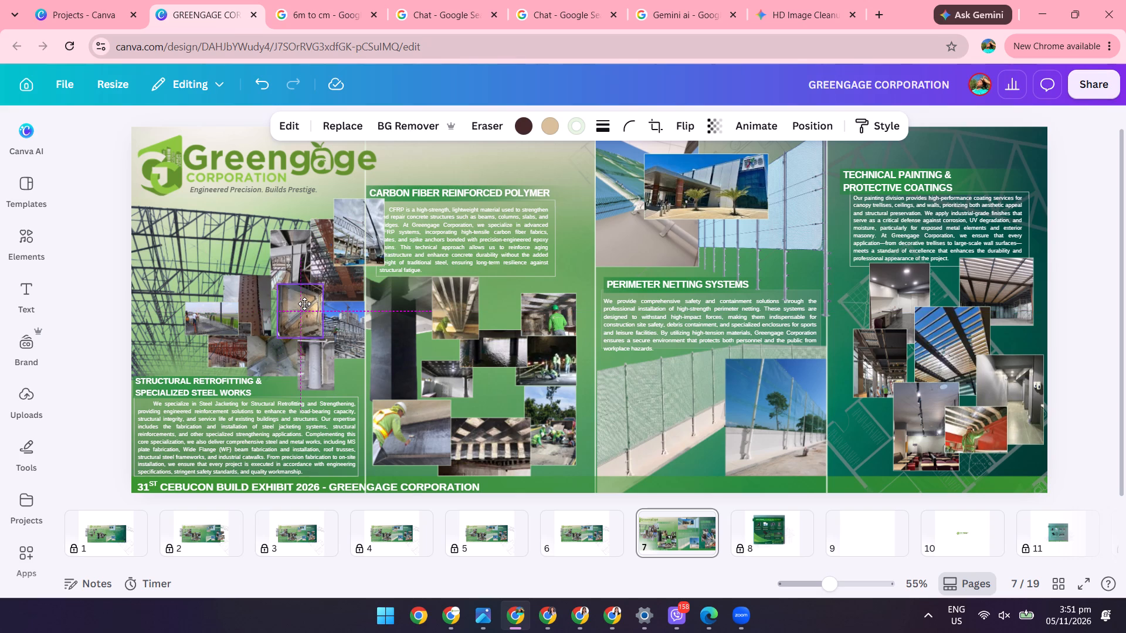
{"action": "left_click_drag", "start_coordinate": [304, 304], "coordinate": [304, 311]}
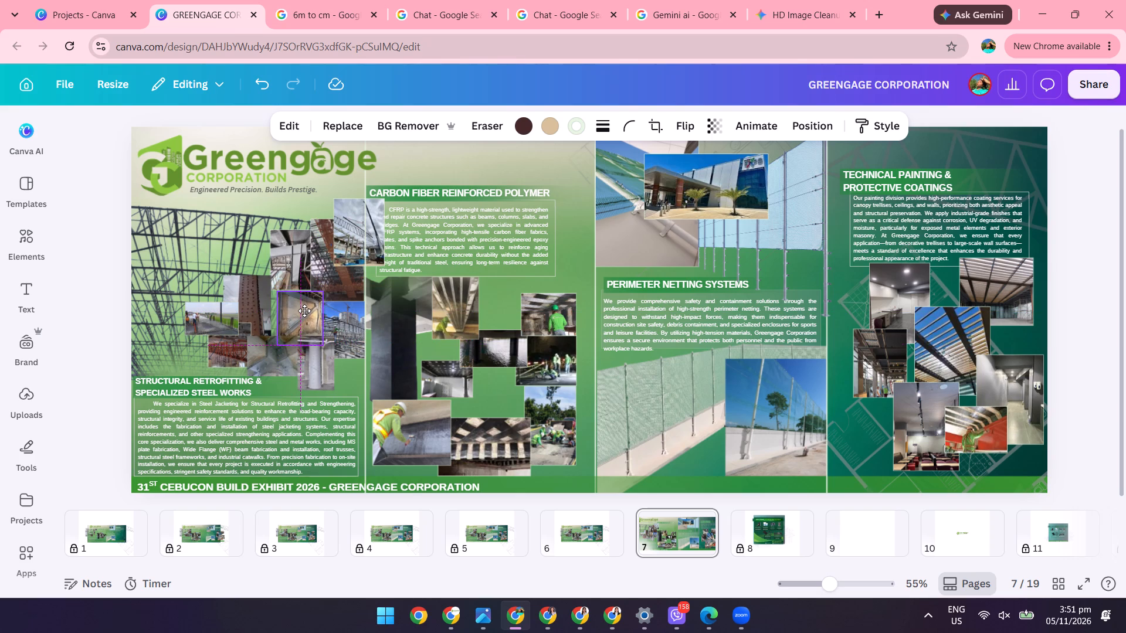
{"action": "left_click_drag", "start_coordinate": [304, 311], "coordinate": [304, 311]}
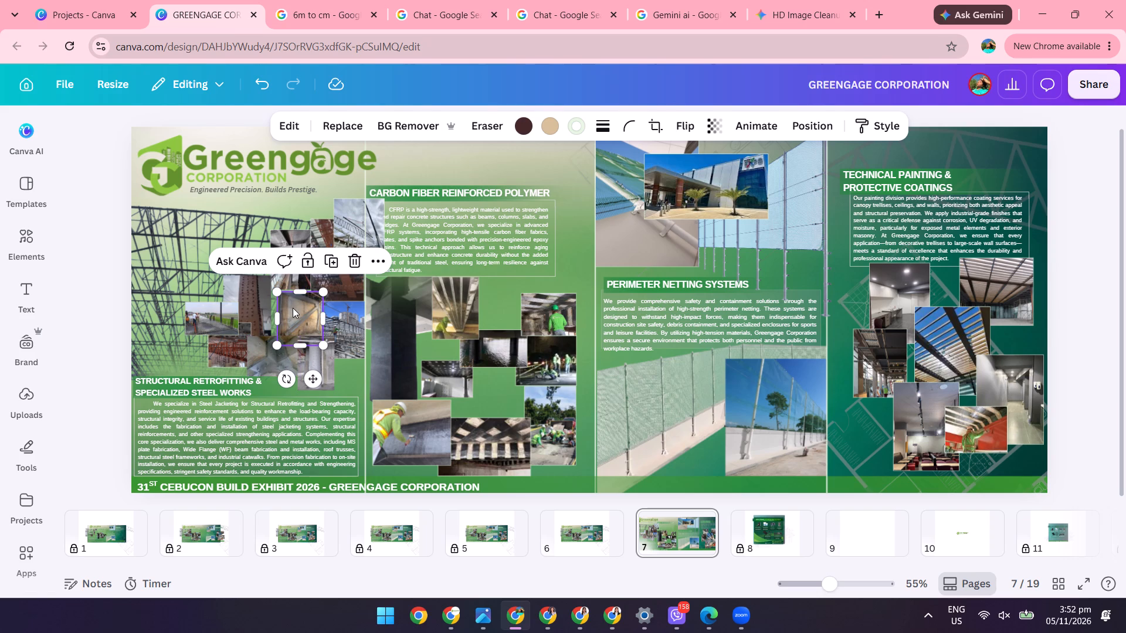
Reorder the tan photo at the retrofitting collage's centre in the layer stack, sending it backward four levels and bringing it forward one.
{"action": "left_click", "coordinate": [374, 260]}
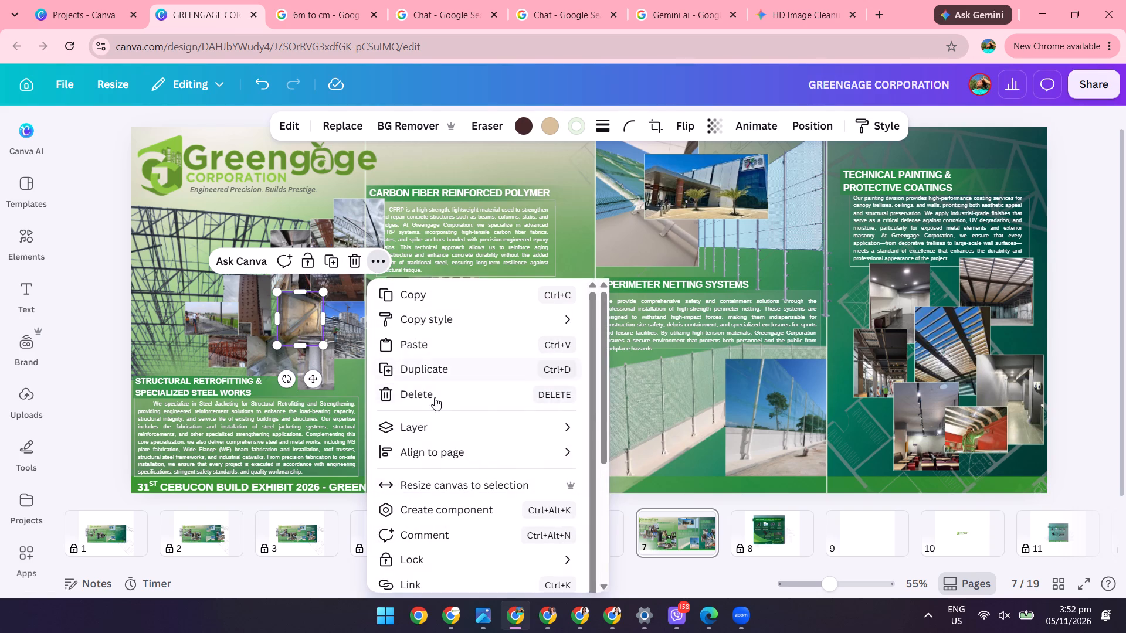
{"action": "left_click", "coordinate": [429, 423]}
{"action": "left_click", "coordinate": [648, 477]}
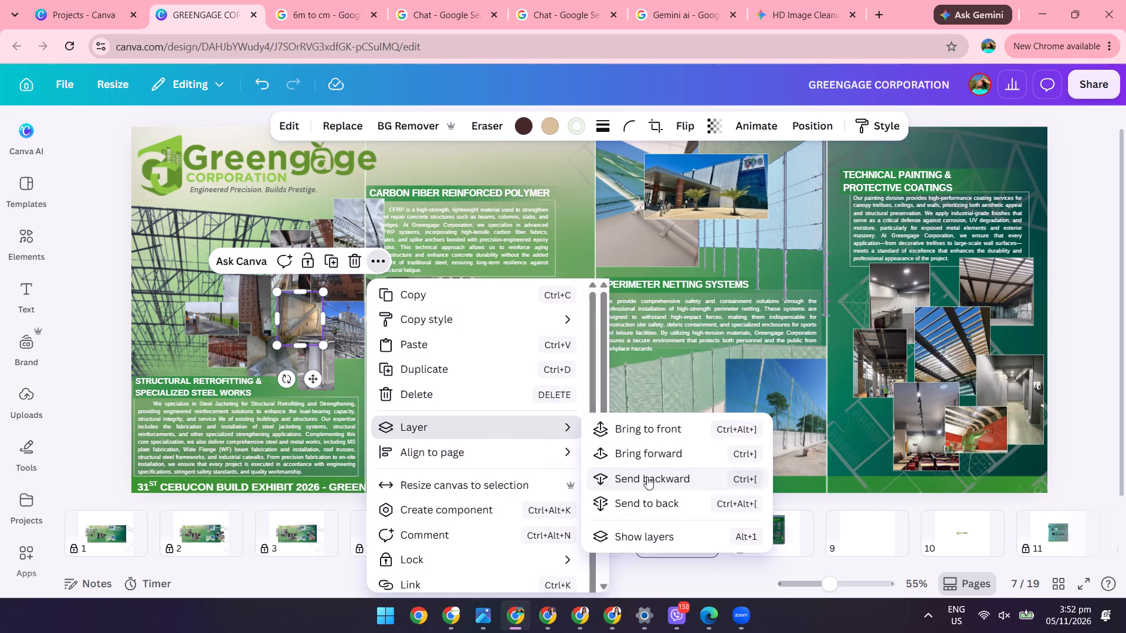
{"action": "left_click", "coordinate": [647, 477]}
{"action": "left_click", "coordinate": [643, 475]}
{"action": "left_click", "coordinate": [642, 475]}
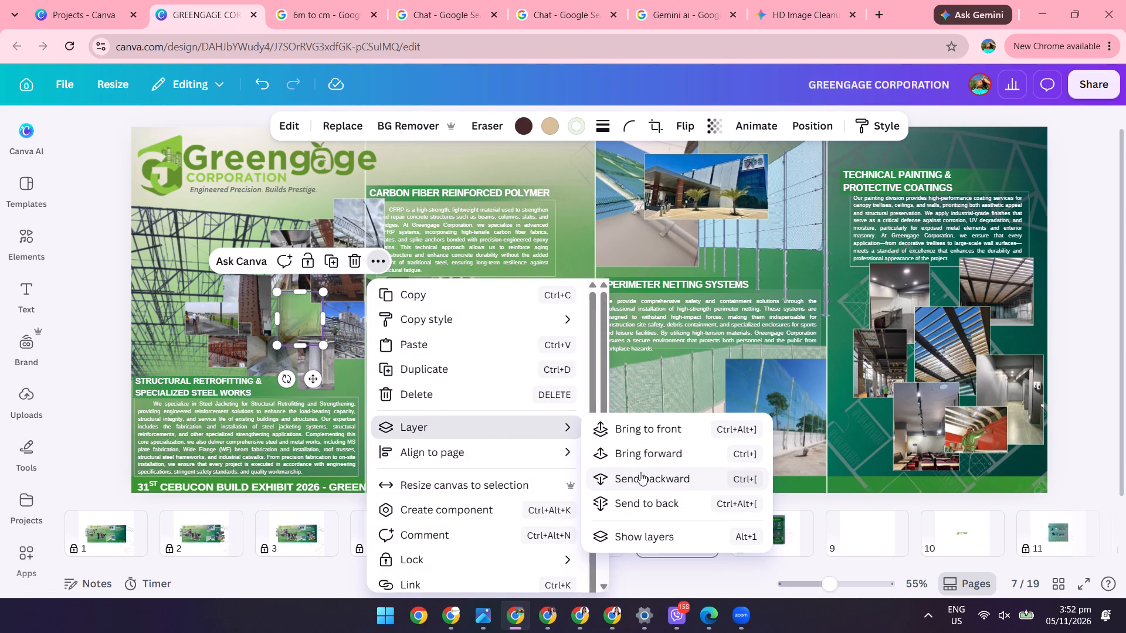
{"action": "left_click", "coordinate": [638, 454]}
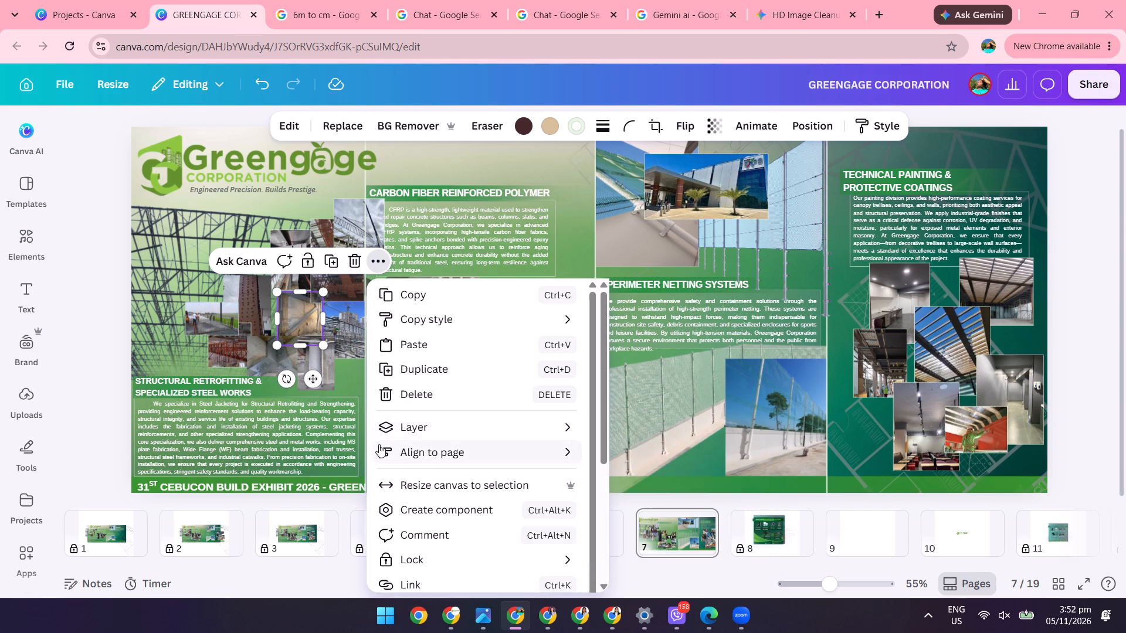
{"action": "left_click", "coordinate": [358, 376]}
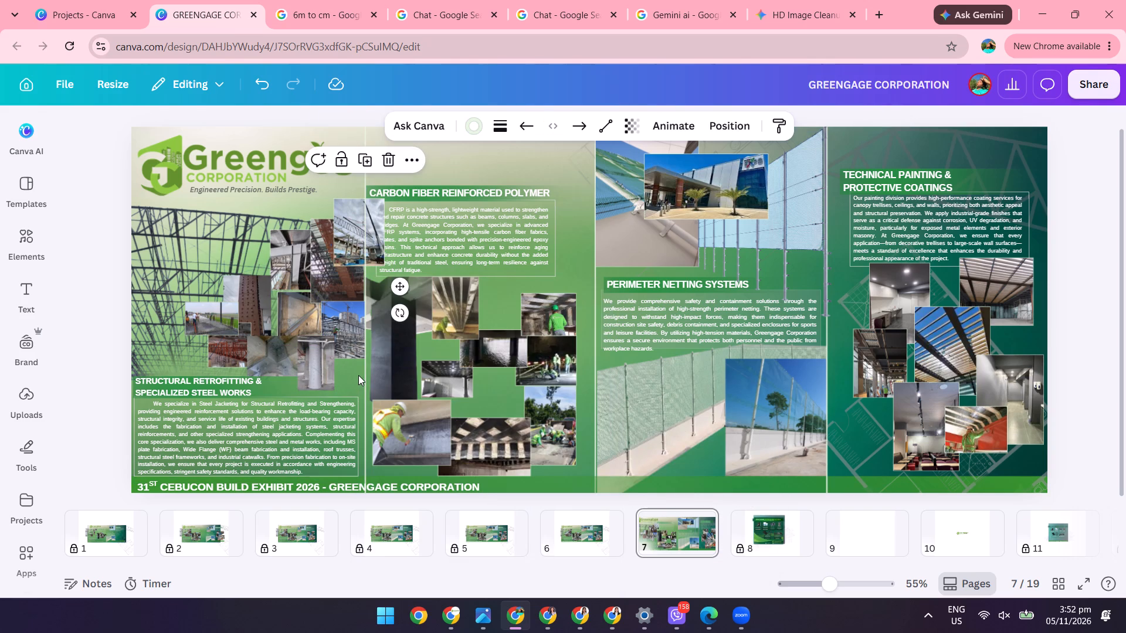
Move the brown column photo slightly right and the grey steel-beam photo above it slightly down.
{"action": "left_click_drag", "start_coordinate": [251, 308], "coordinate": [261, 307]}
{"action": "left_click_drag", "start_coordinate": [294, 277], "coordinate": [295, 284]}
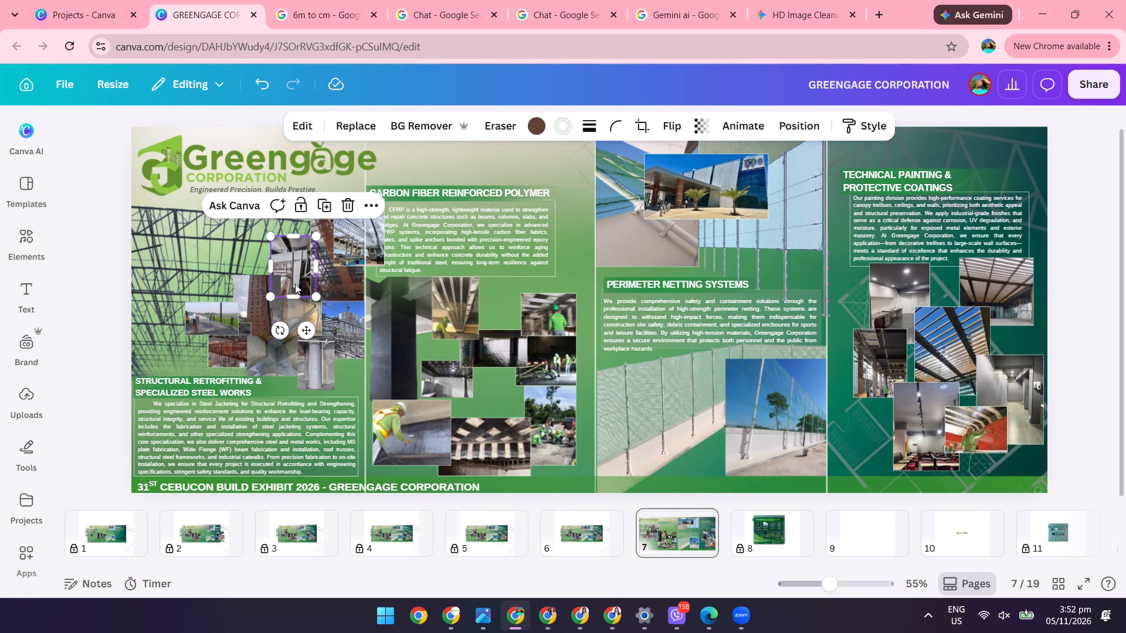
Shrink the blue-sky steel-truss photo at the collage's upper-right corner and reposition it against the retrofitting panel's right edge.
{"action": "left_click", "coordinate": [346, 254]}
{"action": "left_click_drag", "start_coordinate": [349, 248], "coordinate": [336, 239]}
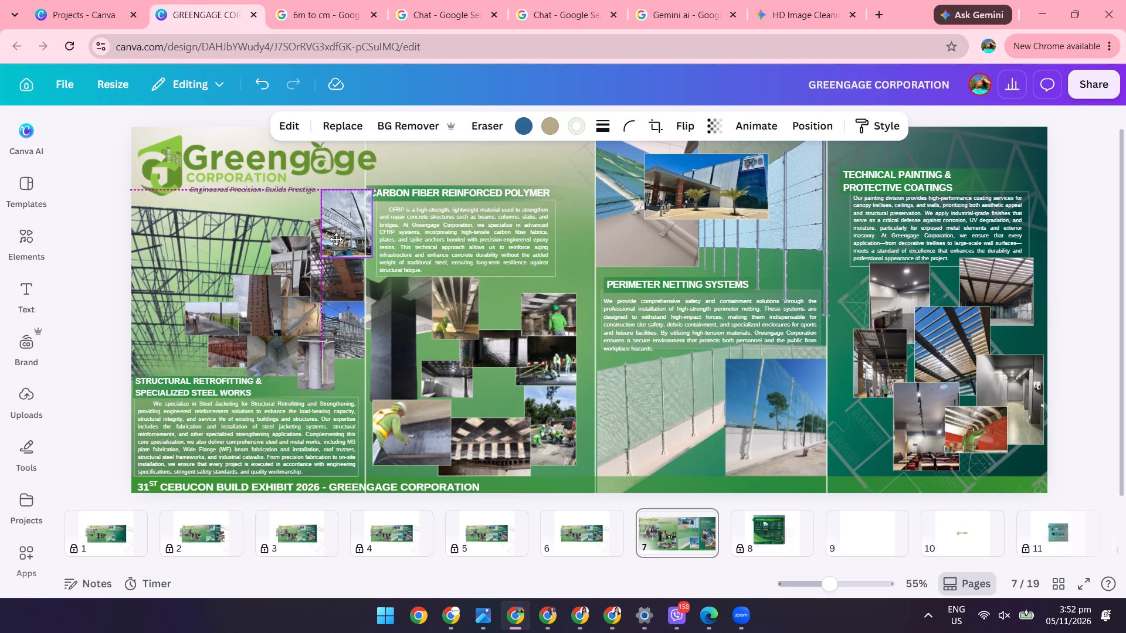
{"action": "left_click_drag", "start_coordinate": [336, 239], "coordinate": [327, 228]}
{"action": "left_click_drag", "start_coordinate": [313, 182], "coordinate": [321, 195]}
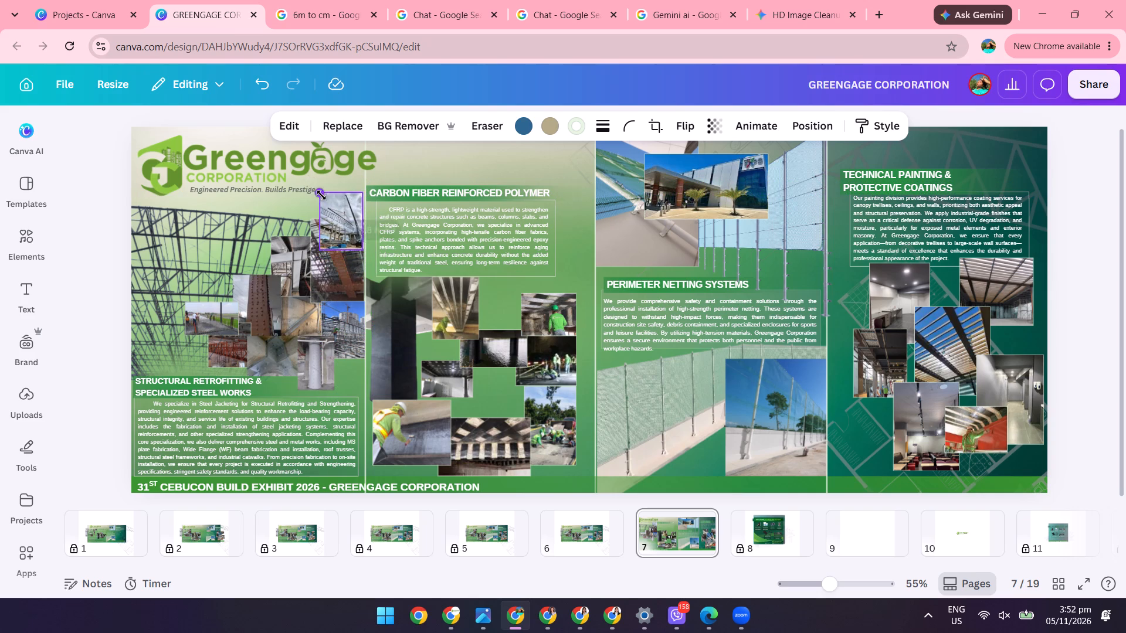
{"action": "left_click_drag", "start_coordinate": [321, 195], "coordinate": [325, 199]}
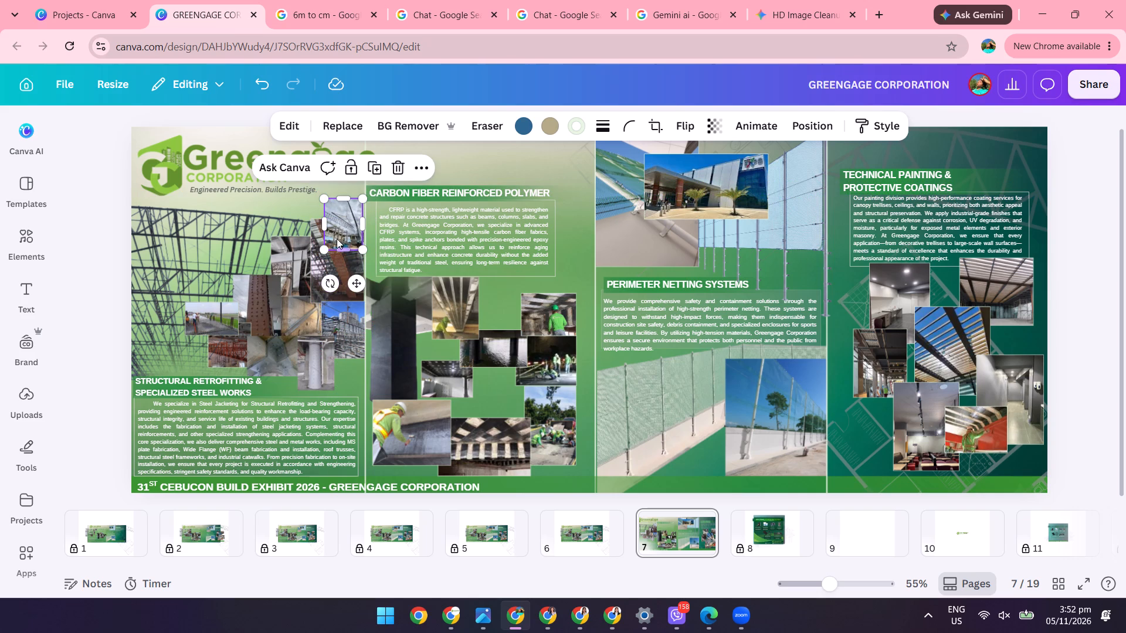
{"action": "left_click_drag", "start_coordinate": [338, 211], "coordinate": [344, 210]}
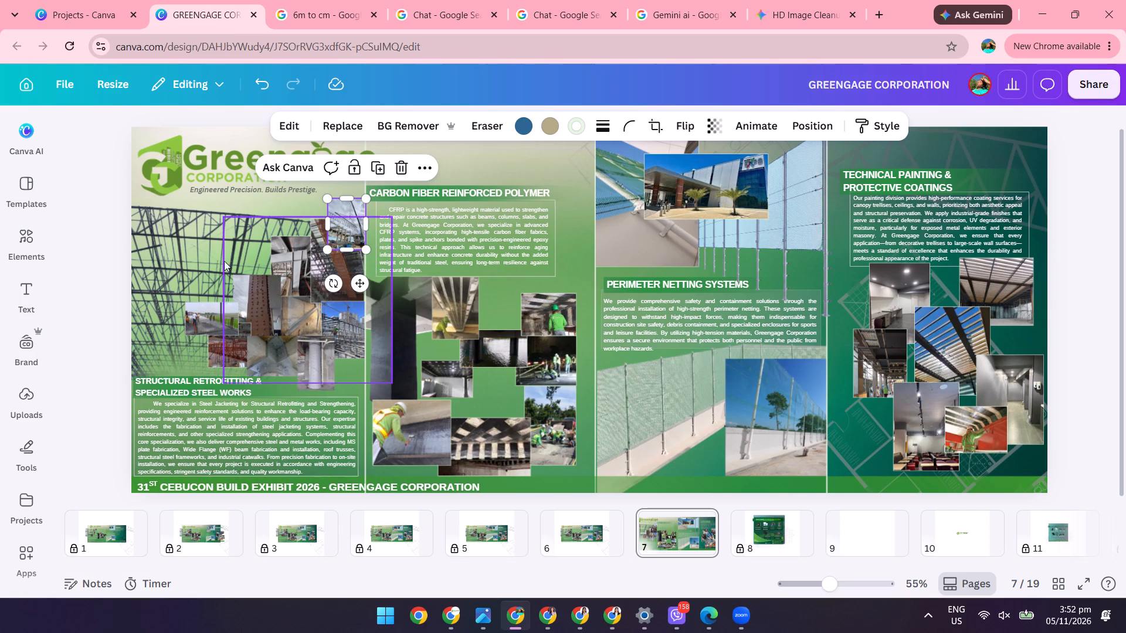
Select the dark water photo in the Carbon Fiber Reinforced Polymer collage.
{"action": "scroll", "coordinate": [242, 225], "scroll_direction": "up", "scroll_amount": 1}
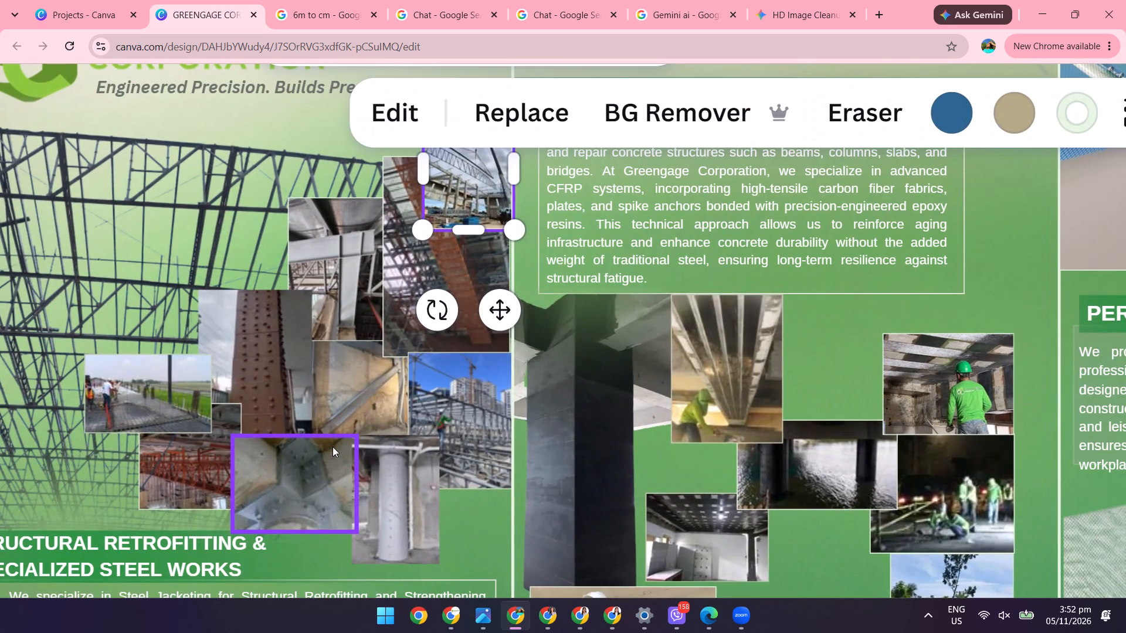
{"action": "left_click", "coordinate": [158, 394]}
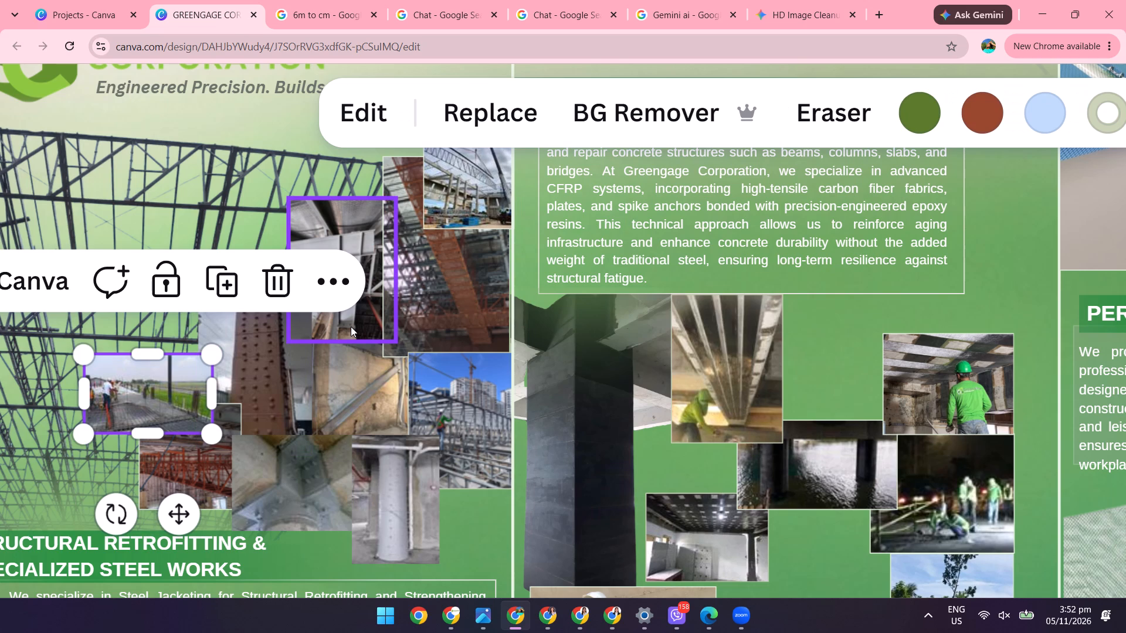
{"action": "left_click", "coordinate": [818, 474]}
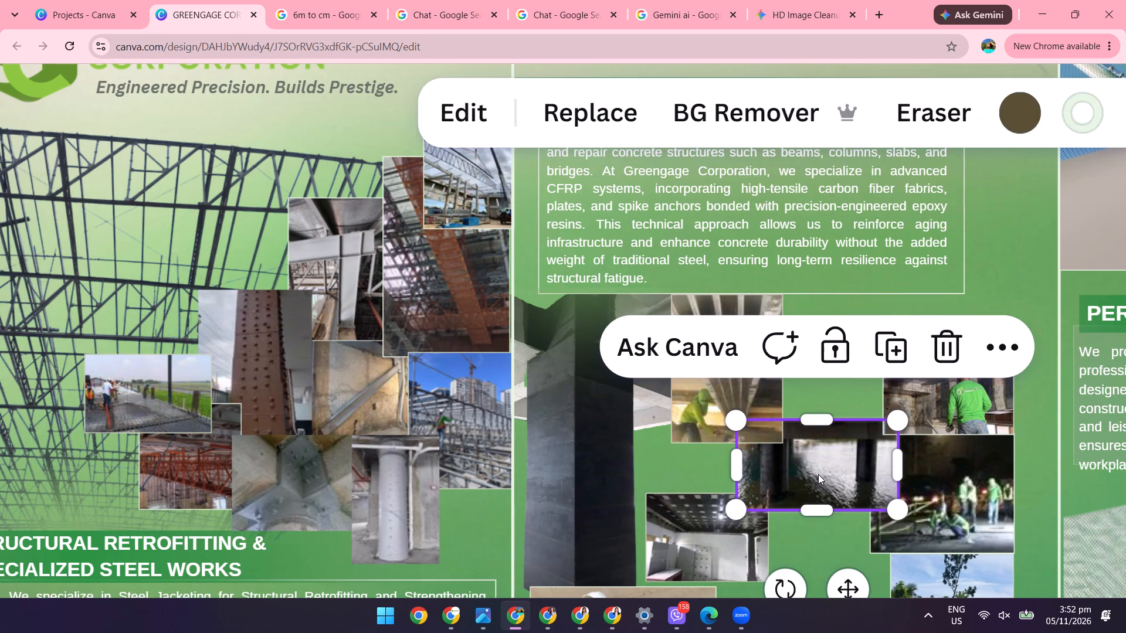
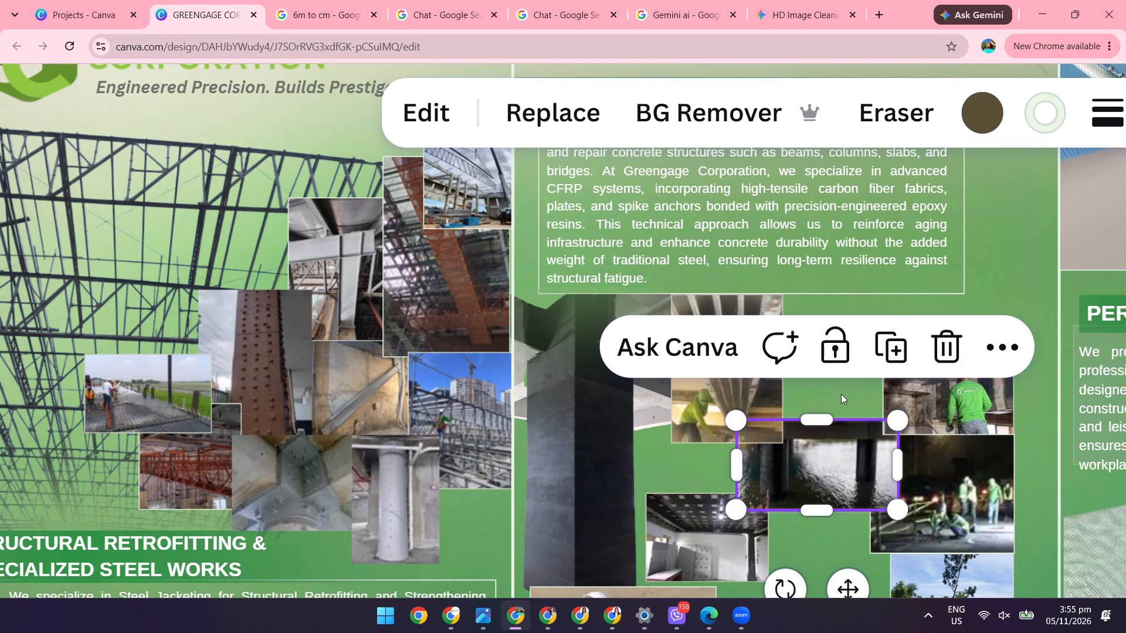
Check the border colours used on the water, green-shirted worker and ceiling-beam photos in the Carbon Fiber Reinforced Polymer collage.
{"action": "left_click", "coordinate": [1048, 122]}
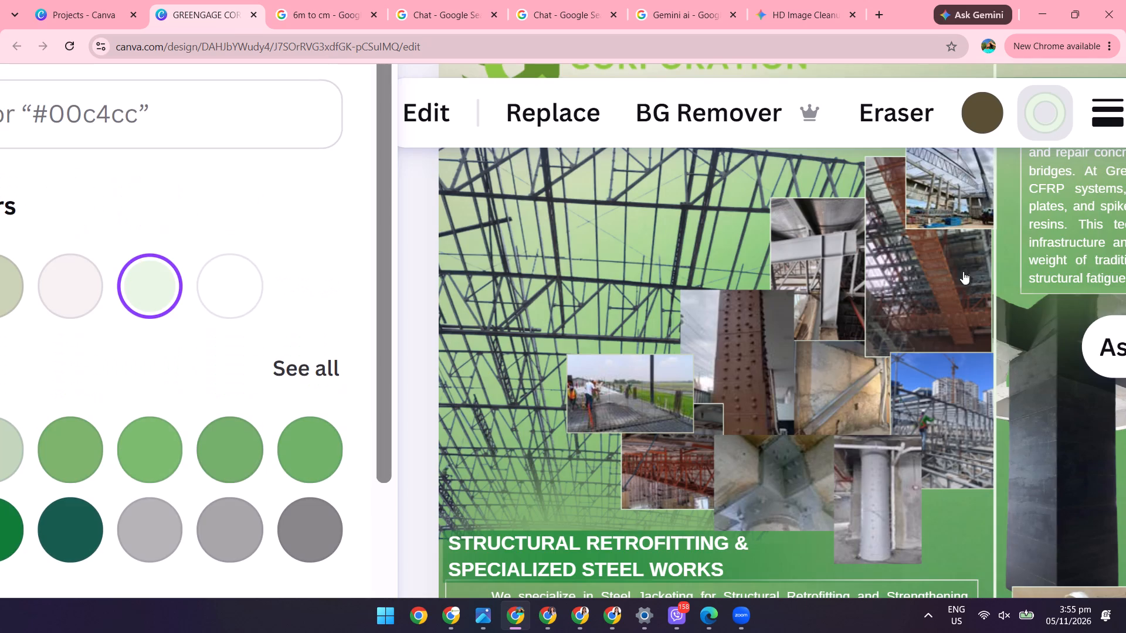
{"action": "left_click", "coordinate": [735, 352]}
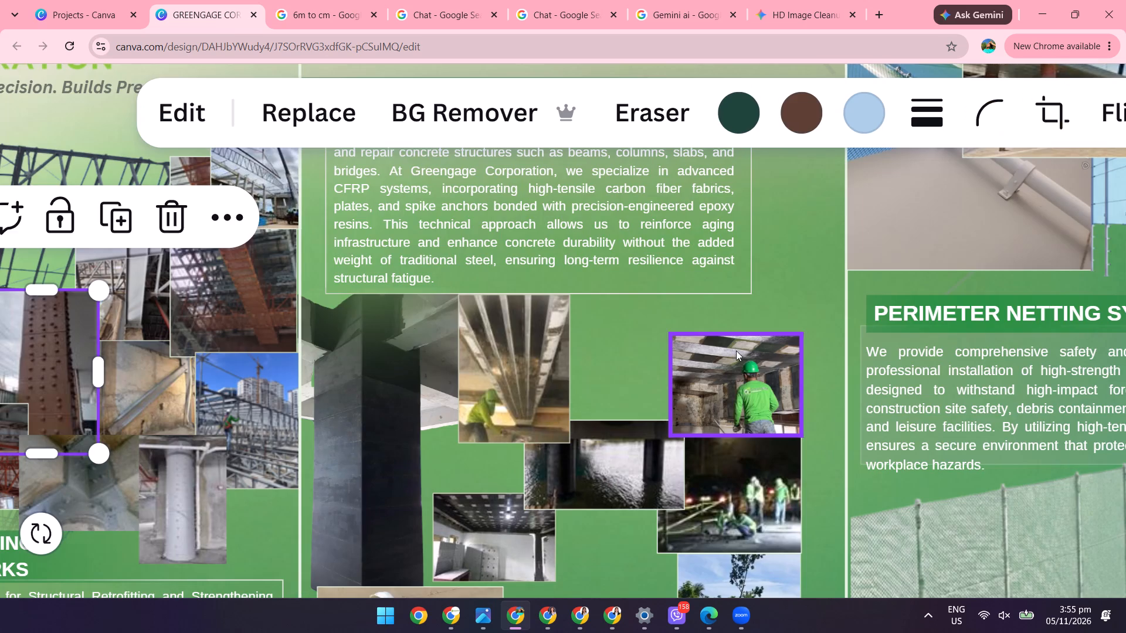
{"action": "scroll", "coordinate": [937, 377], "scroll_direction": "down", "scroll_amount": 3}
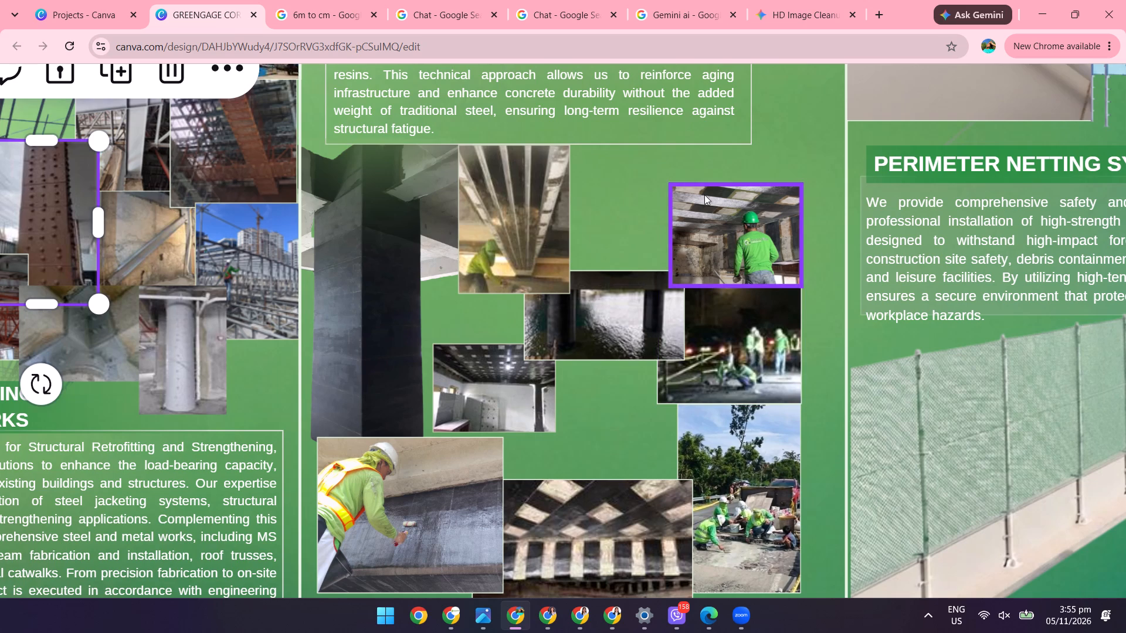
{"action": "left_click", "coordinate": [721, 233]}
{"action": "scroll", "coordinate": [721, 233], "scroll_direction": "up", "scroll_amount": 5}
{"action": "scroll", "coordinate": [724, 239], "scroll_direction": "down", "scroll_amount": 3}
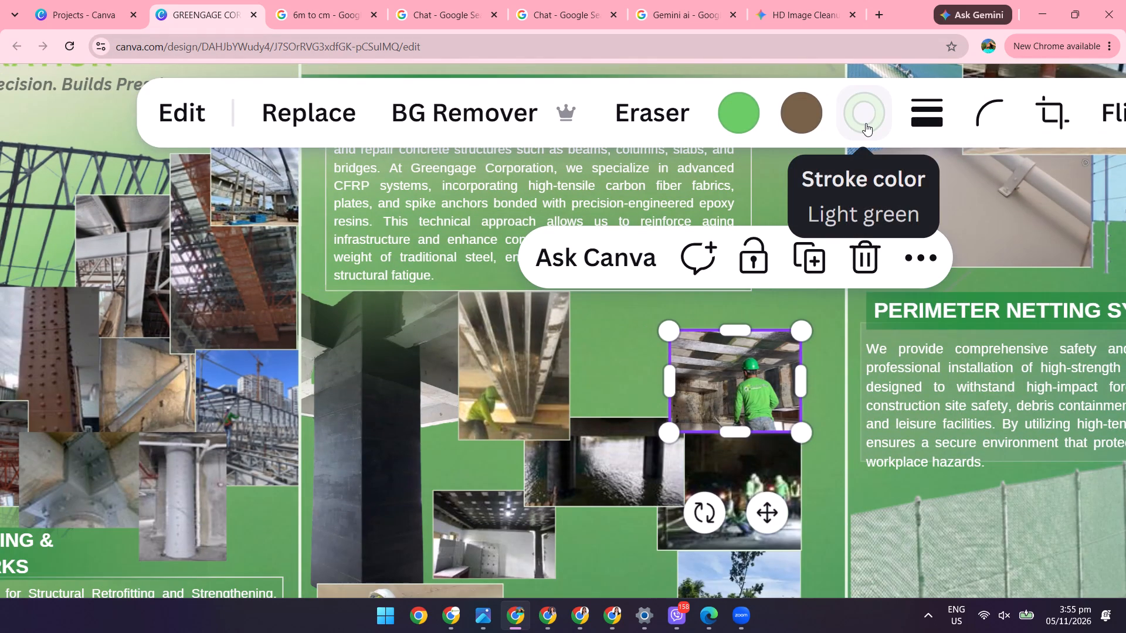
{"action": "left_click", "coordinate": [58, 355]}
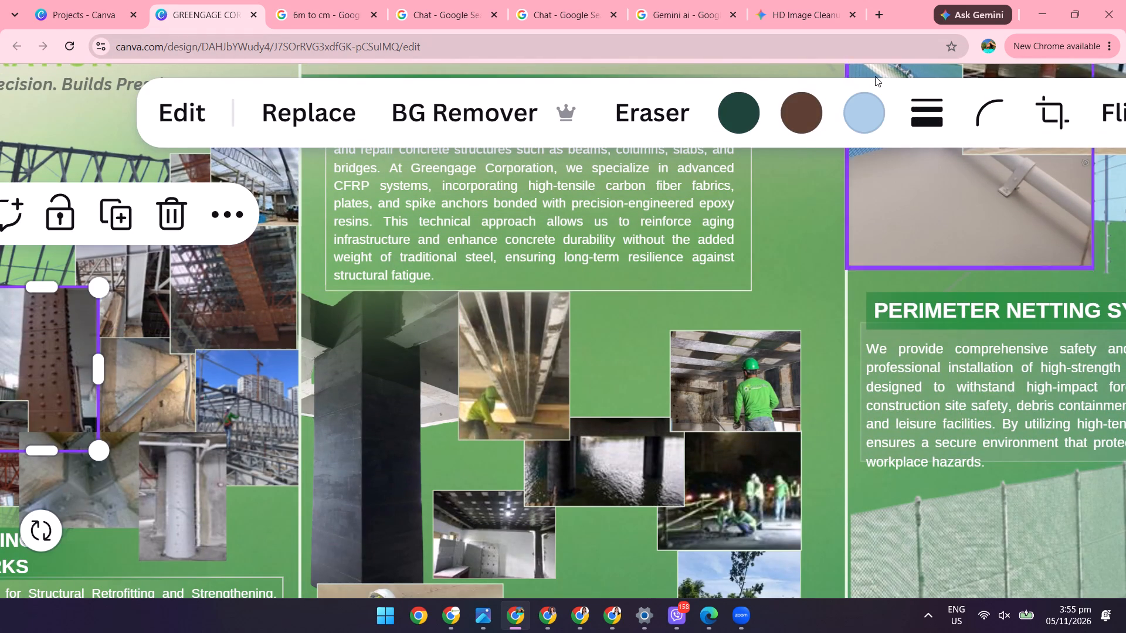
{"action": "left_click", "coordinate": [869, 110]}
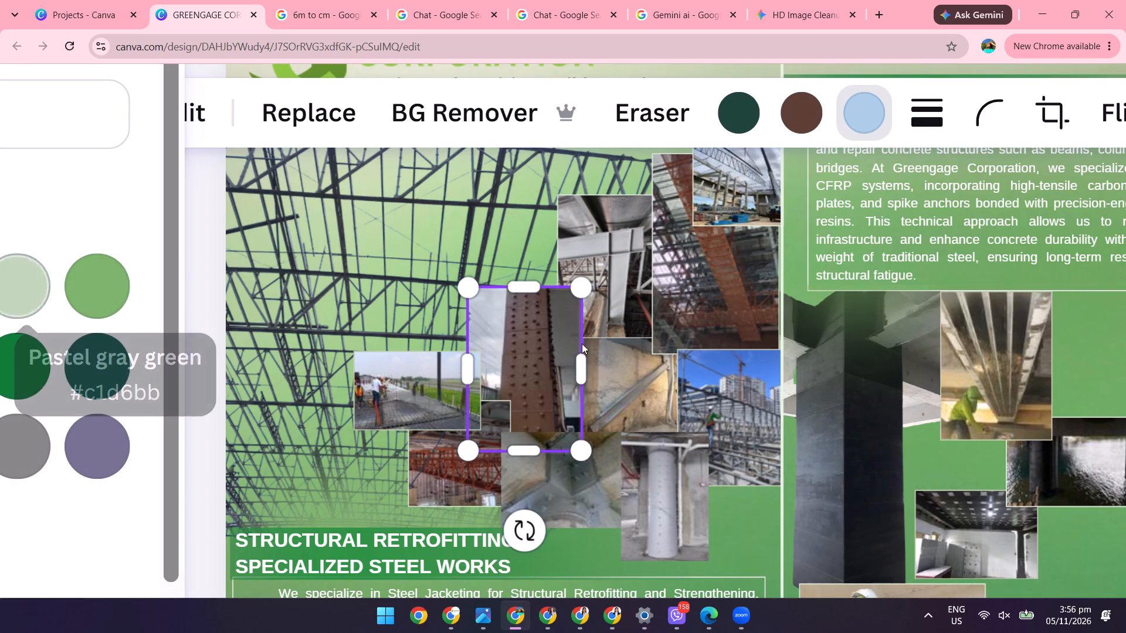
{"action": "left_click", "coordinate": [1021, 381]}
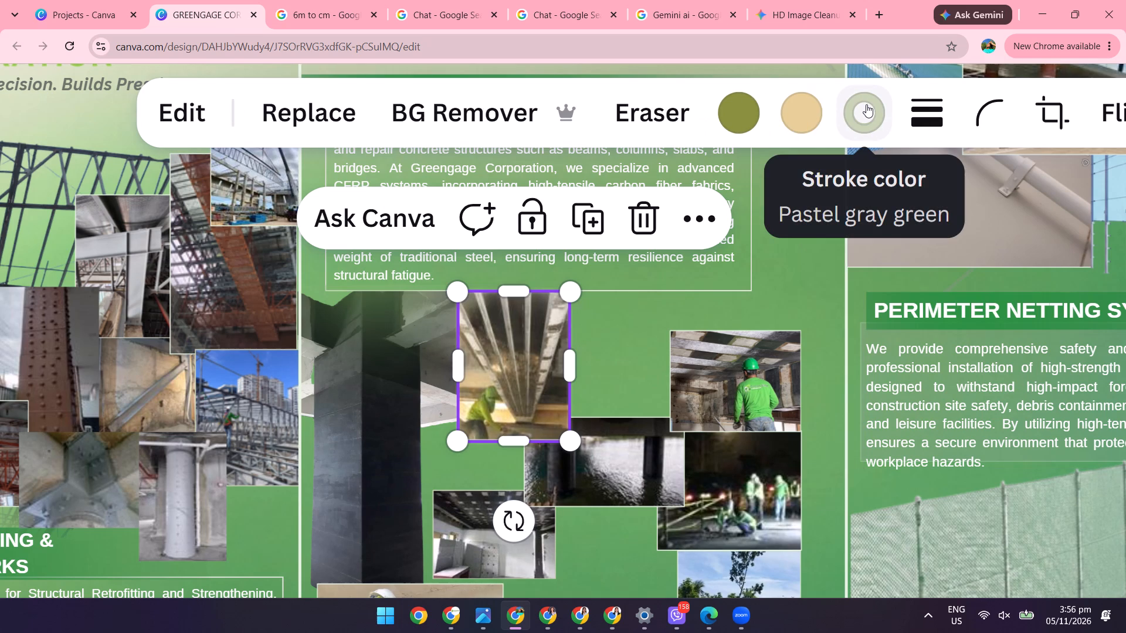
Recolour the brown column photo's light blue tone, trying pastel gray green #c1d6bb before settling on the pale beige photo colour.
{"action": "left_click", "coordinate": [62, 343]}
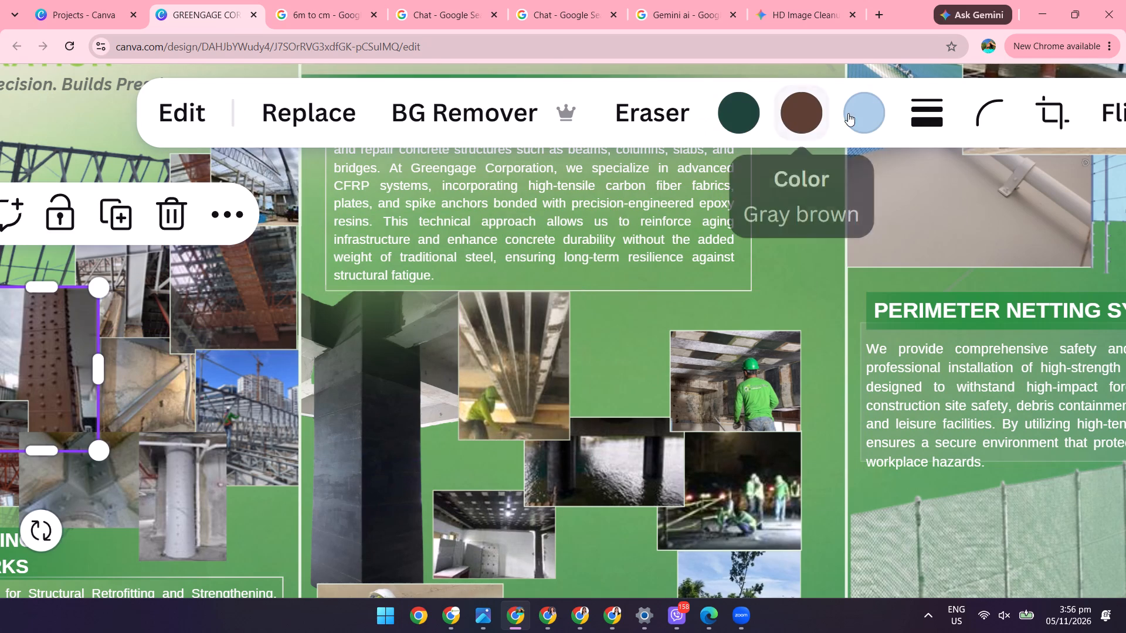
{"action": "left_click", "coordinate": [871, 113]}
{"action": "left_click", "coordinate": [12, 275]}
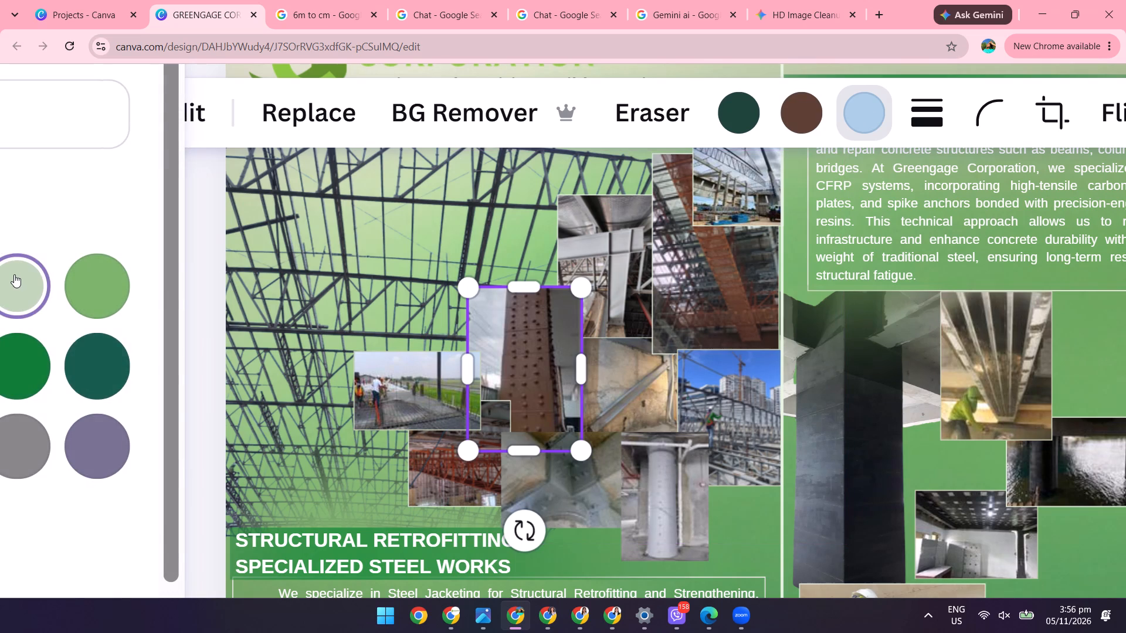
{"action": "scroll", "coordinate": [669, 333], "scroll_direction": "down", "scroll_amount": 4}
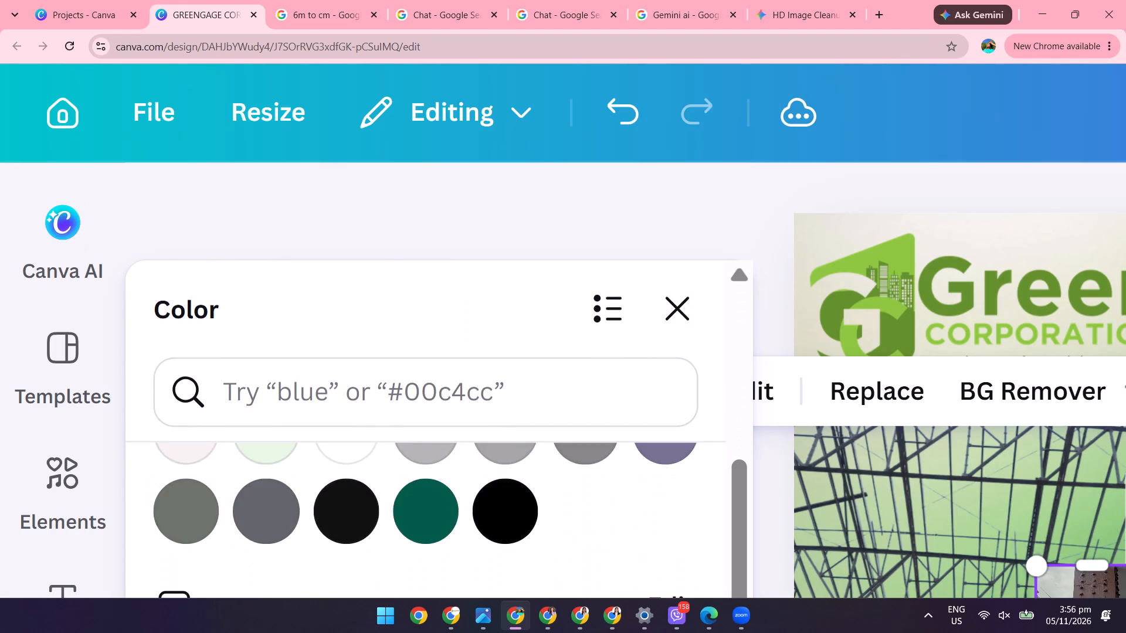
{"action": "scroll", "coordinate": [539, 457], "scroll_direction": "up", "scroll_amount": 6}
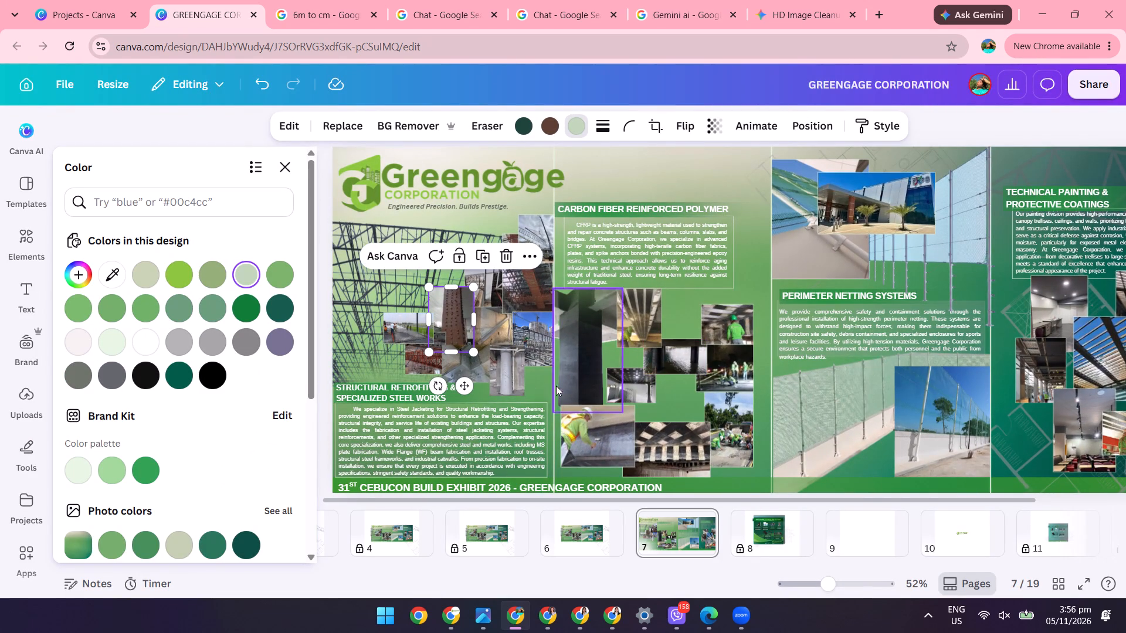
{"action": "left_click", "coordinate": [181, 549]}
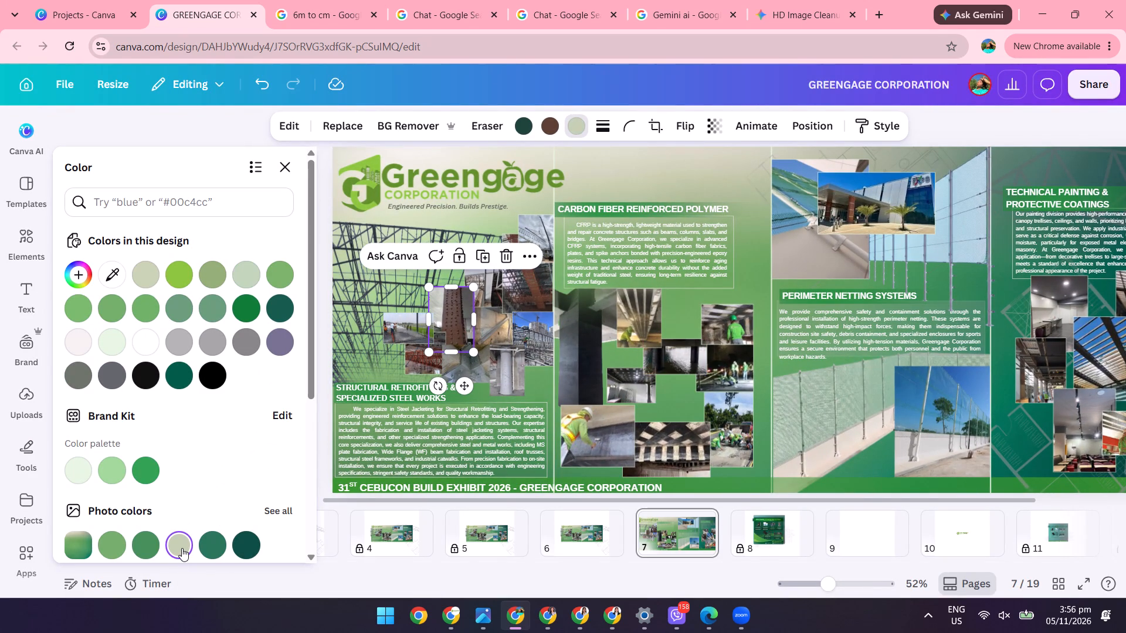
{"action": "scroll", "coordinate": [236, 418], "scroll_direction": "down", "scroll_amount": 3}
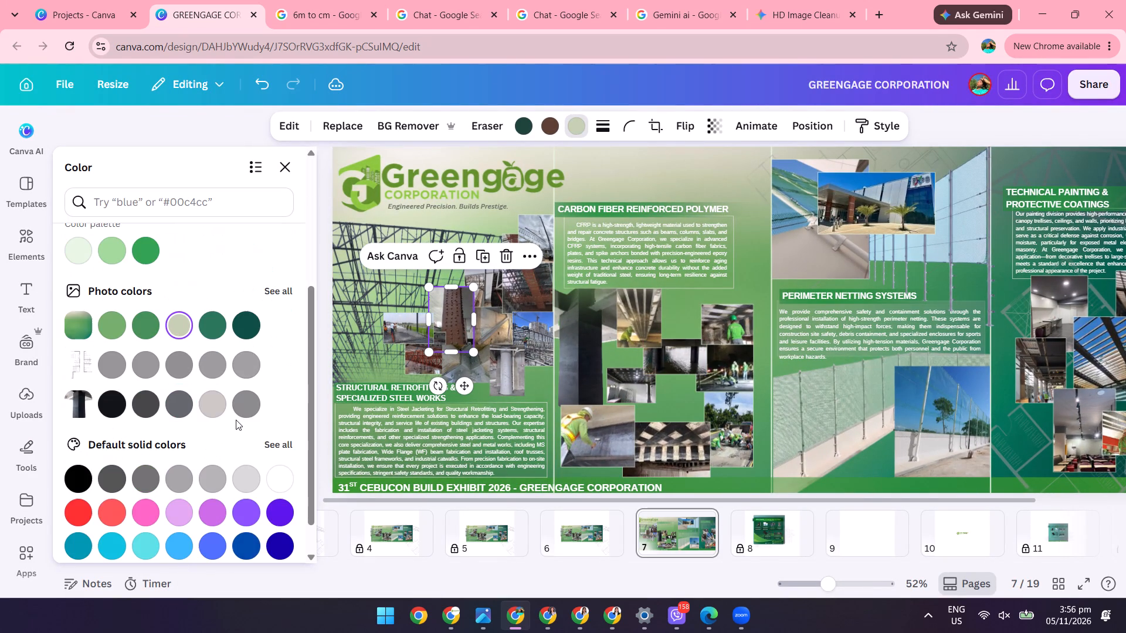
{"action": "scroll", "coordinate": [236, 420], "scroll_direction": "down", "scroll_amount": 2}
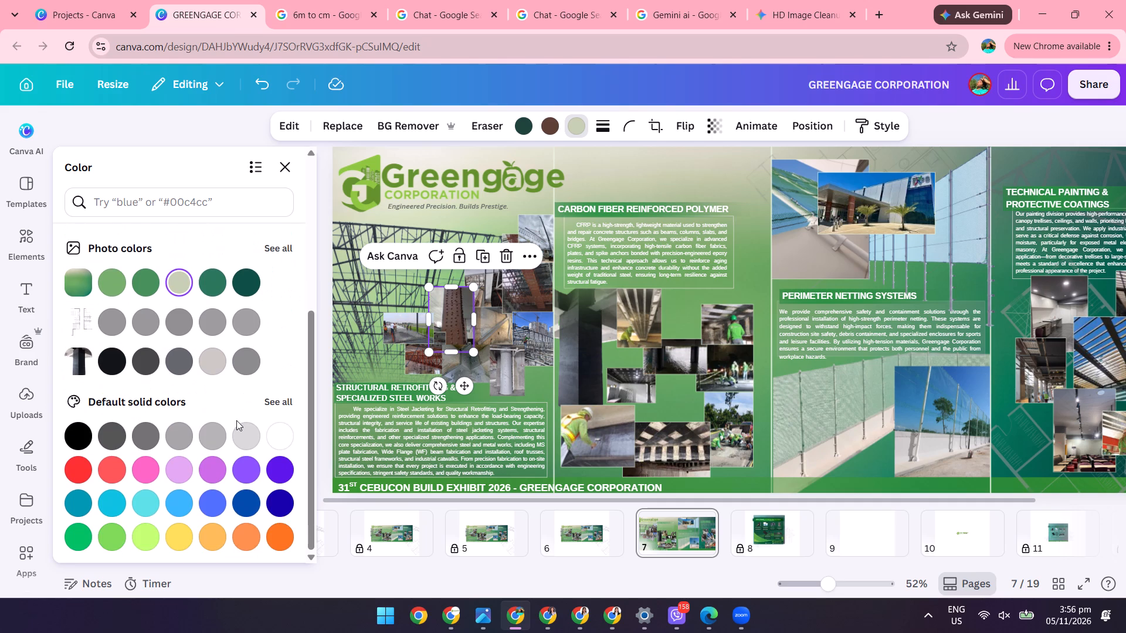
{"action": "scroll", "coordinate": [236, 420], "scroll_direction": "down", "scroll_amount": 1}
{"action": "scroll", "coordinate": [236, 420], "scroll_direction": "up", "scroll_amount": 2}
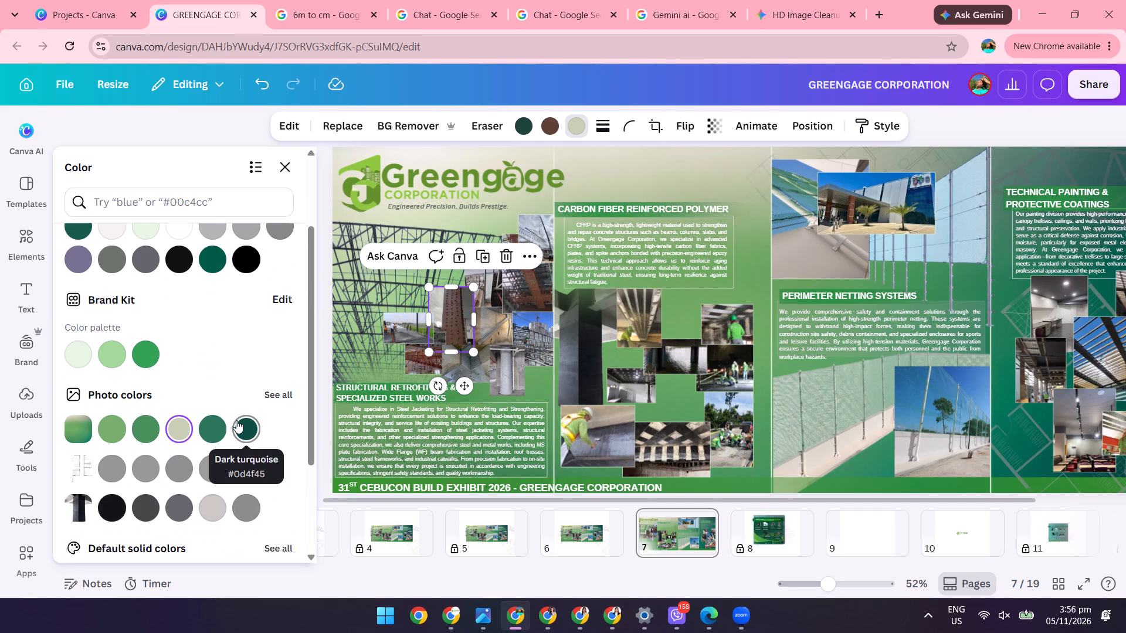
{"action": "scroll", "coordinate": [137, 346], "scroll_direction": "up", "scroll_amount": 3}
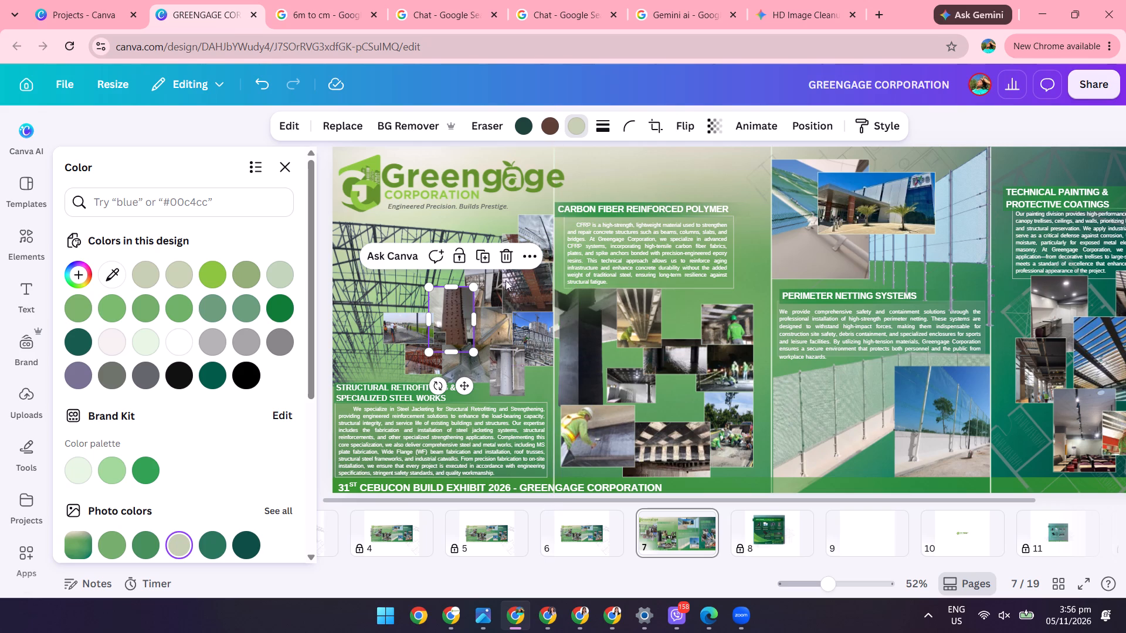
Give the brown column photo a solid border of weight 1 in pastel gray green #c1d6bb.
{"action": "left_click", "coordinate": [531, 297]}
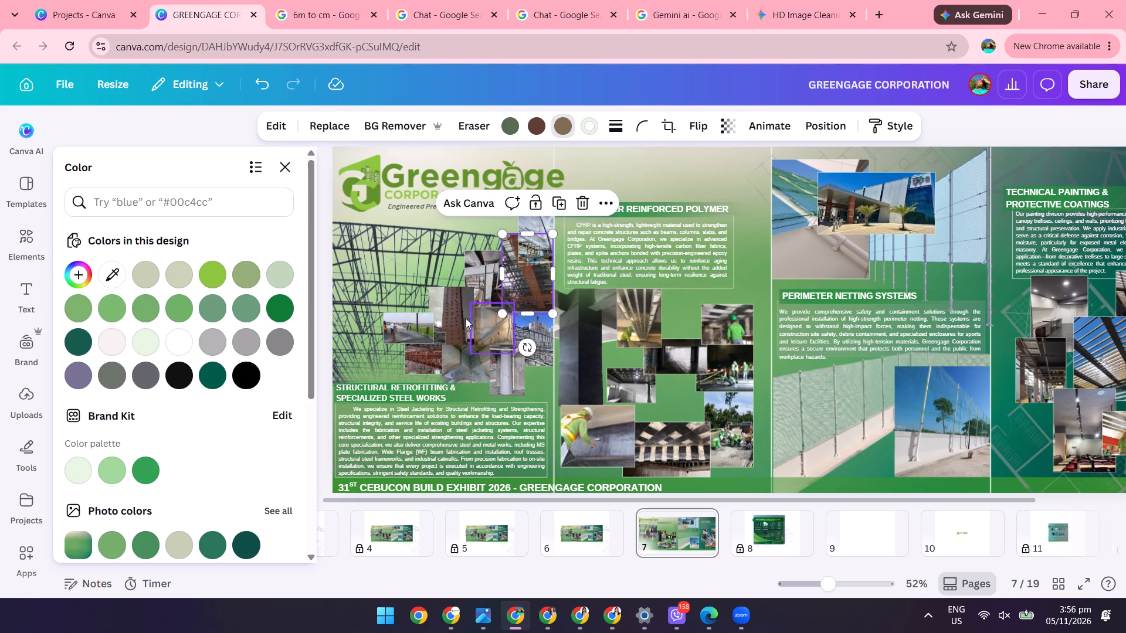
{"action": "left_click", "coordinate": [460, 319]}
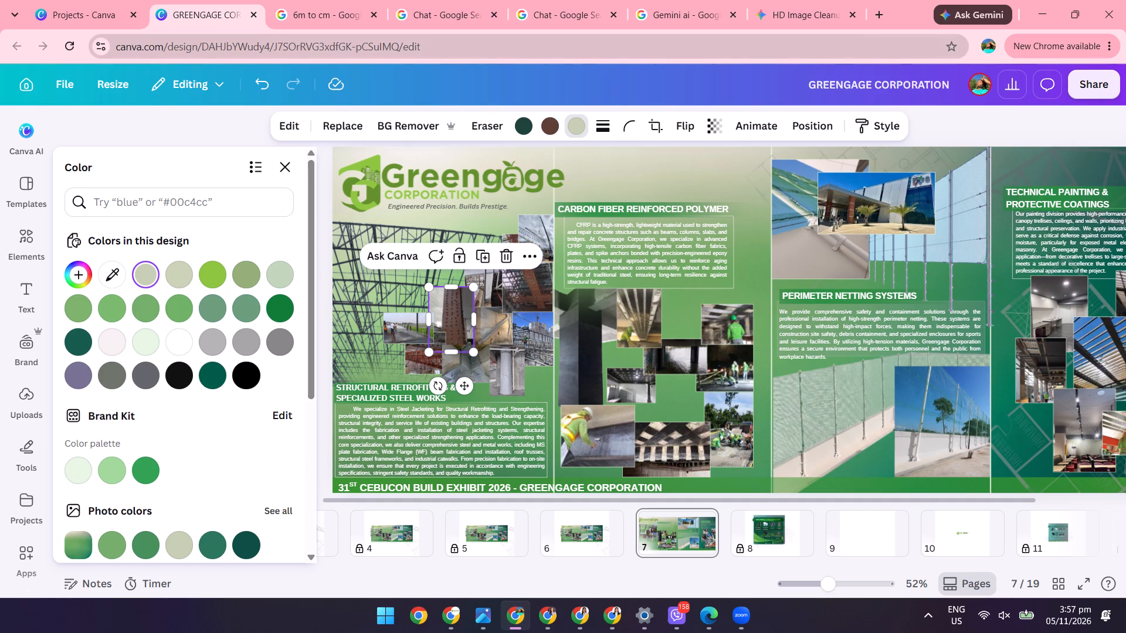
{"action": "left_click", "coordinate": [606, 130]}
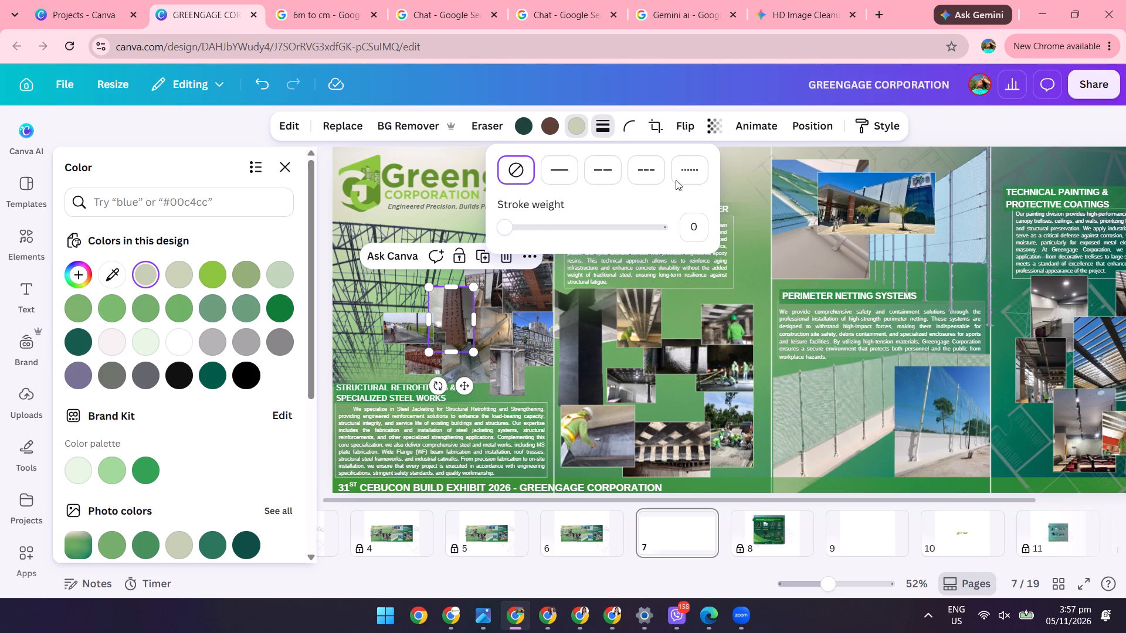
{"action": "left_click", "coordinate": [697, 232]}
{"action": "key", "text": "1"}
{"action": "key", "text": "Return"}
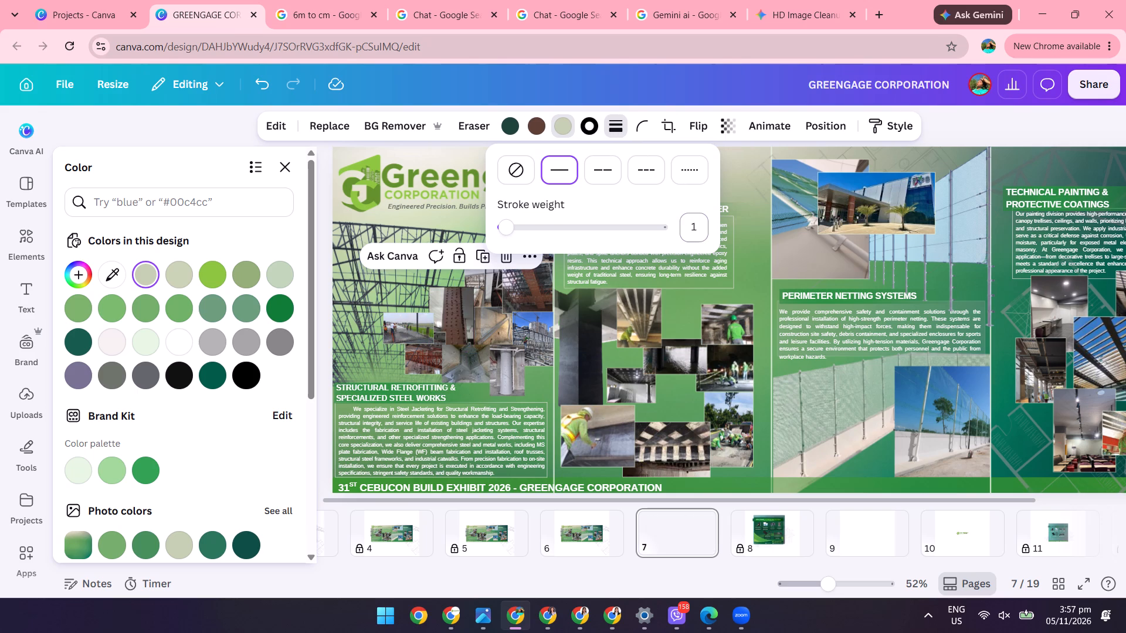
{"action": "left_click", "coordinate": [590, 126]}
{"action": "left_click", "coordinate": [218, 270]}
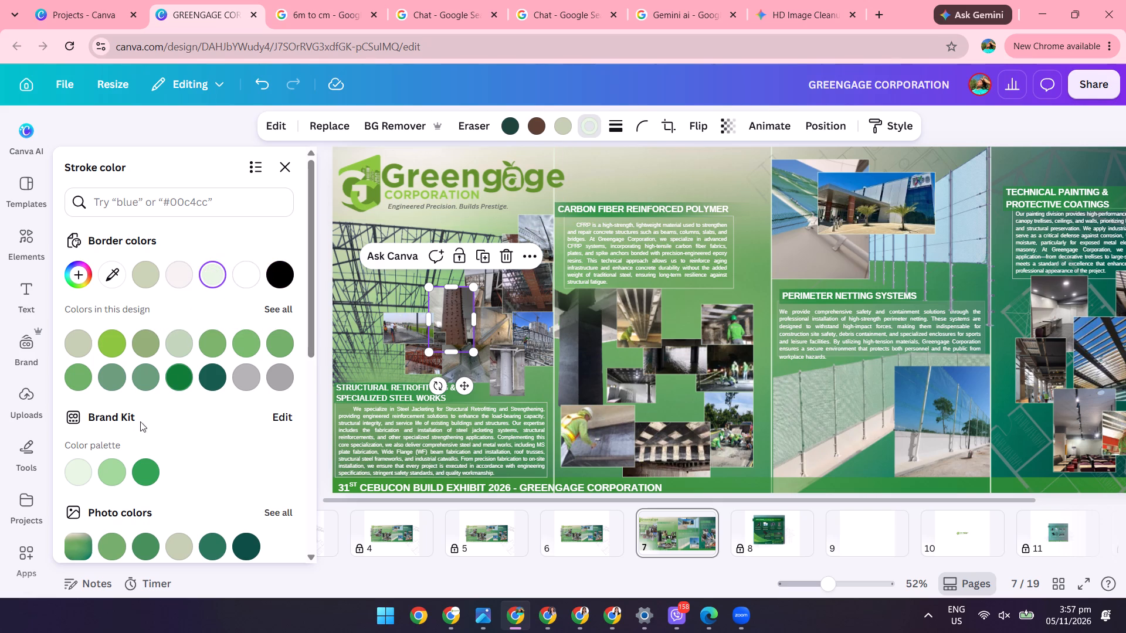
{"action": "left_click", "coordinate": [179, 333]}
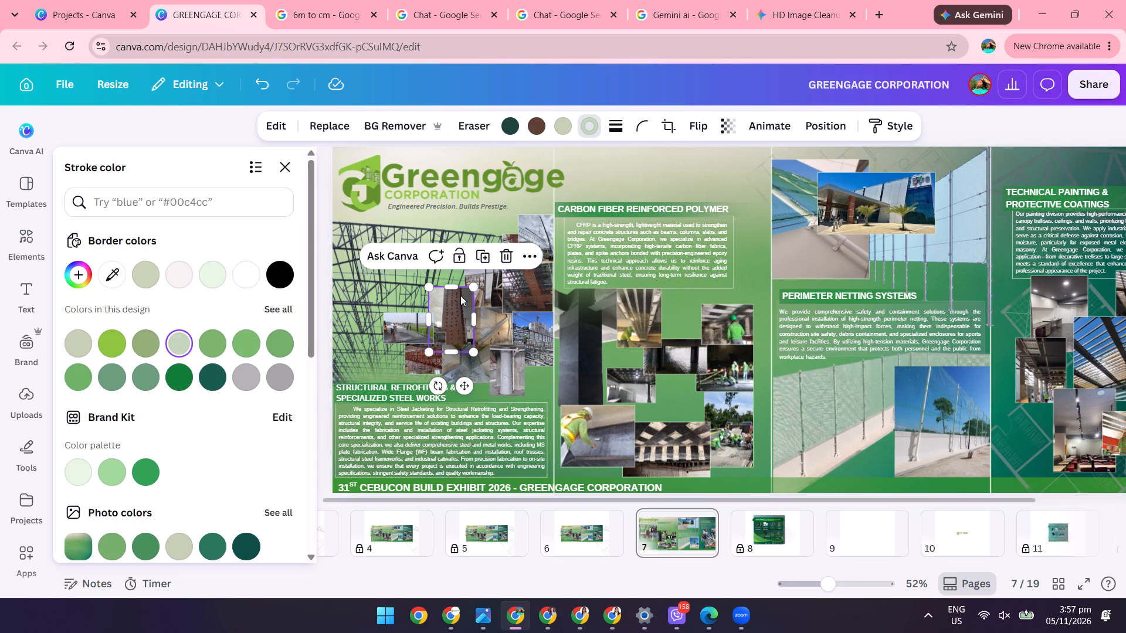
Give the round grey column photo at the bottom of the retrofitting collage a pale beige solid border of weight 1.
{"action": "left_click", "coordinate": [519, 379]}
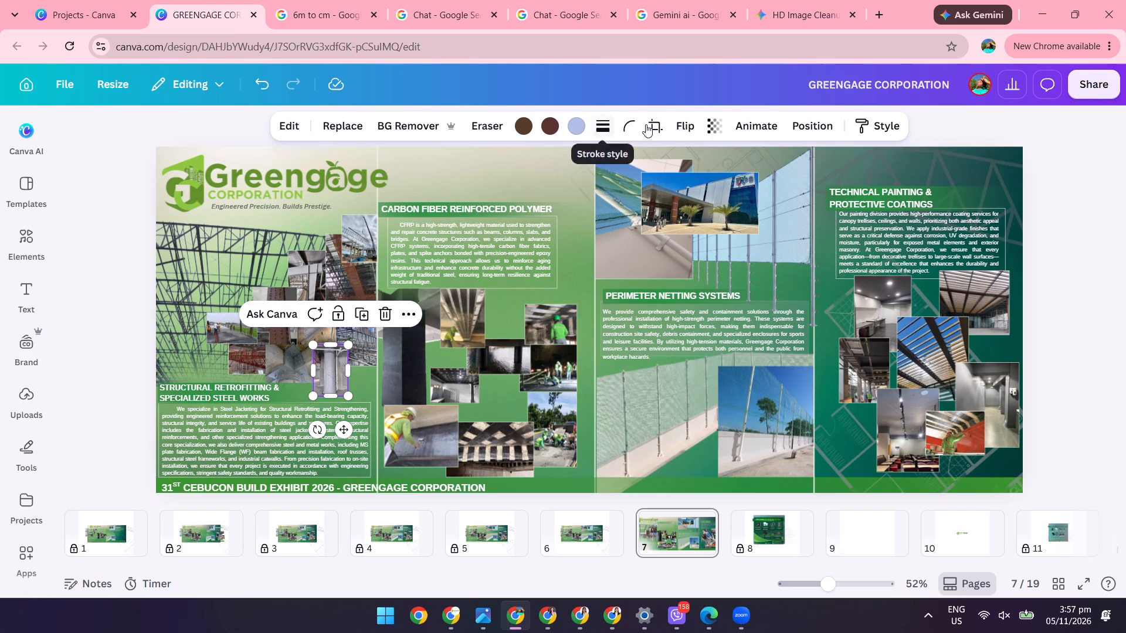
{"action": "left_click", "coordinate": [609, 120]}
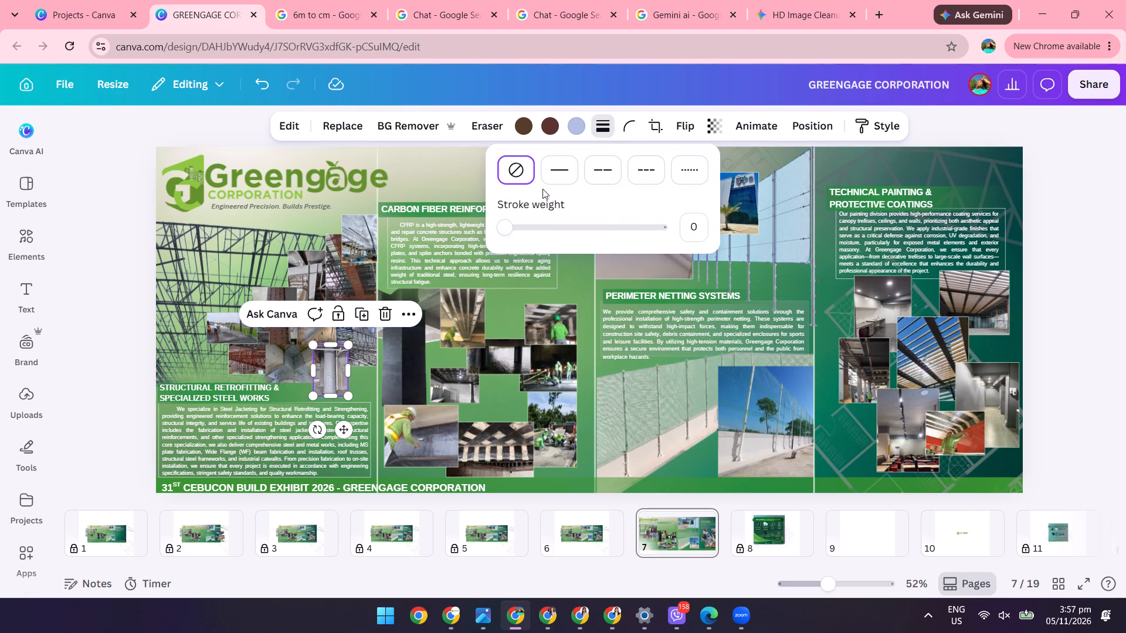
{"action": "left_click", "coordinate": [706, 224]}
{"action": "key", "text": "BackSpace"}
{"action": "key", "text": "1"}
{"action": "key", "text": "Return"}
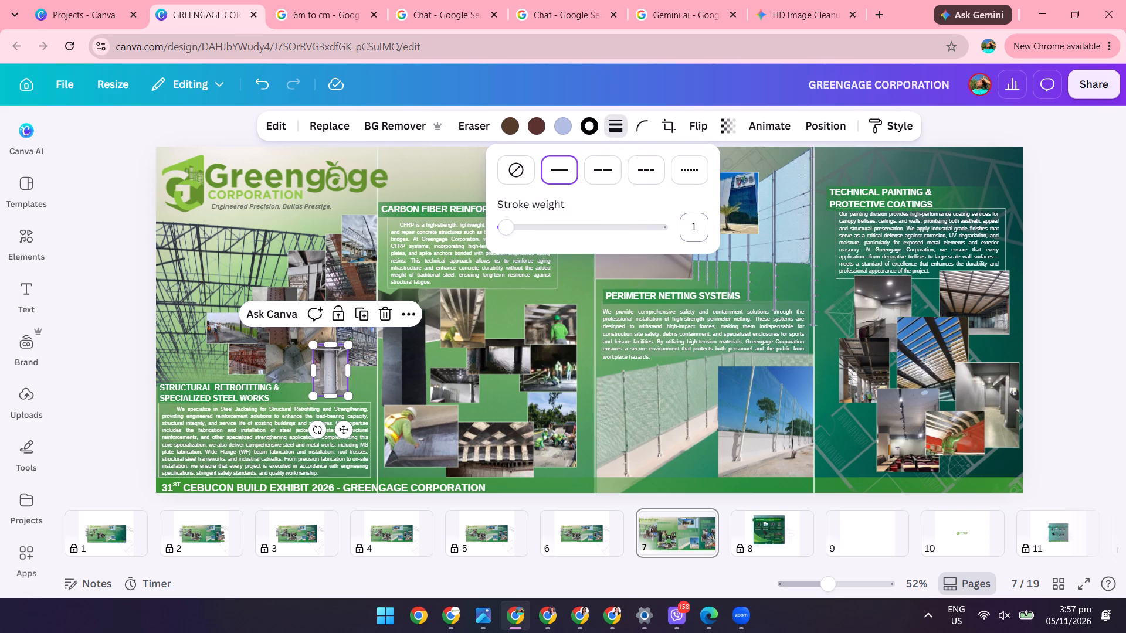
{"action": "left_click", "coordinate": [589, 121]}
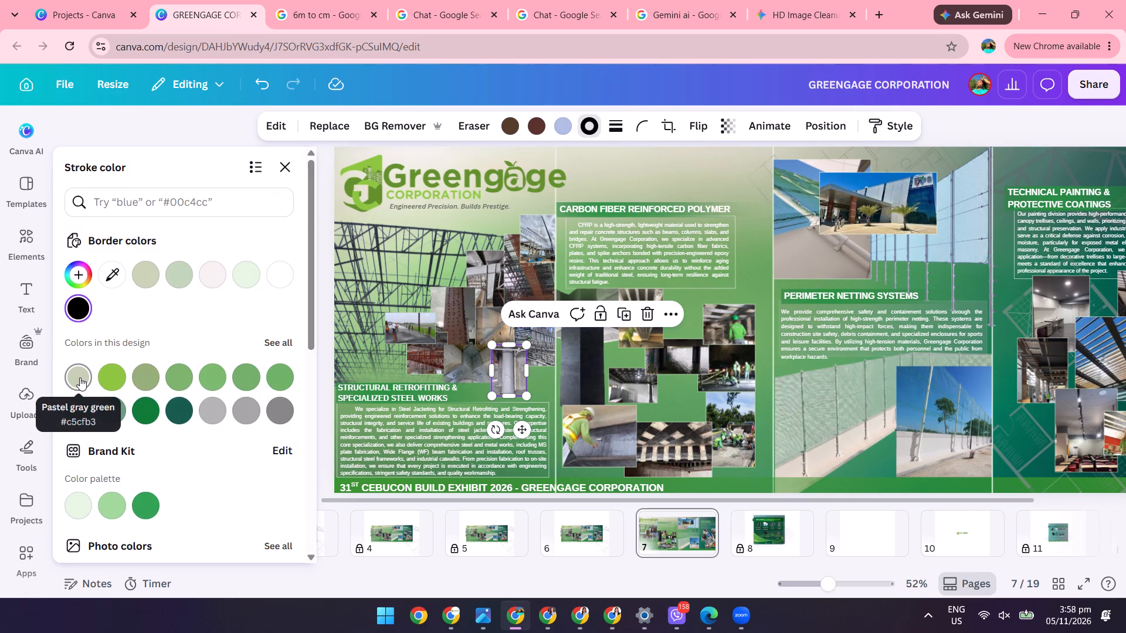
{"action": "left_click", "coordinate": [154, 273]}
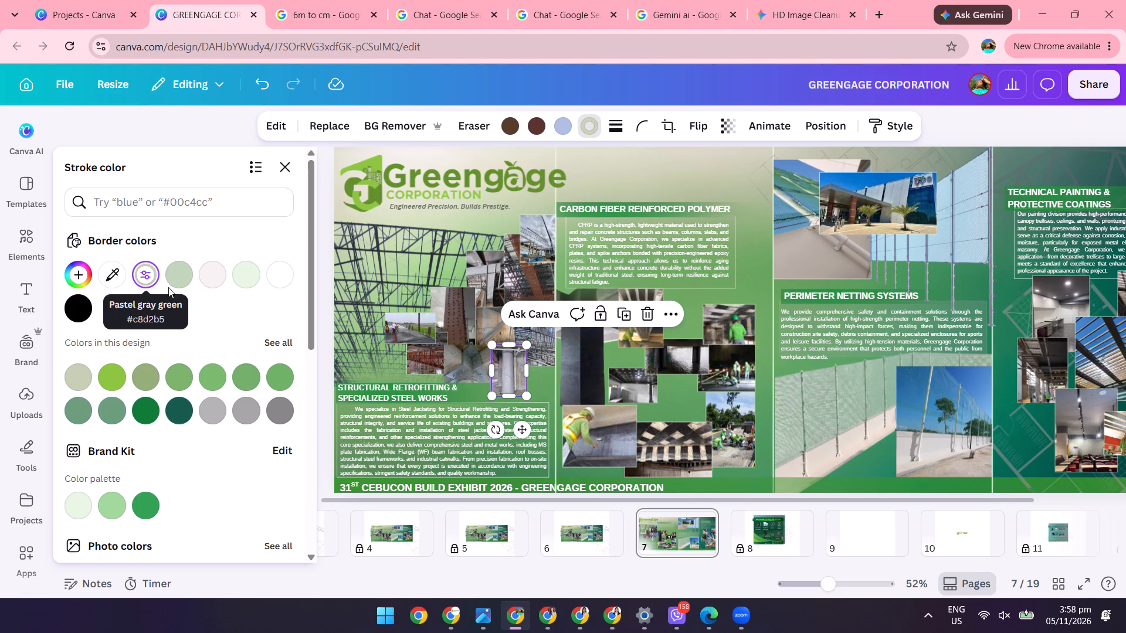
Give the grey photo beside the round column in the retrofitting collage a pale beige solid border of weight 1.
{"action": "left_click", "coordinate": [453, 367]}
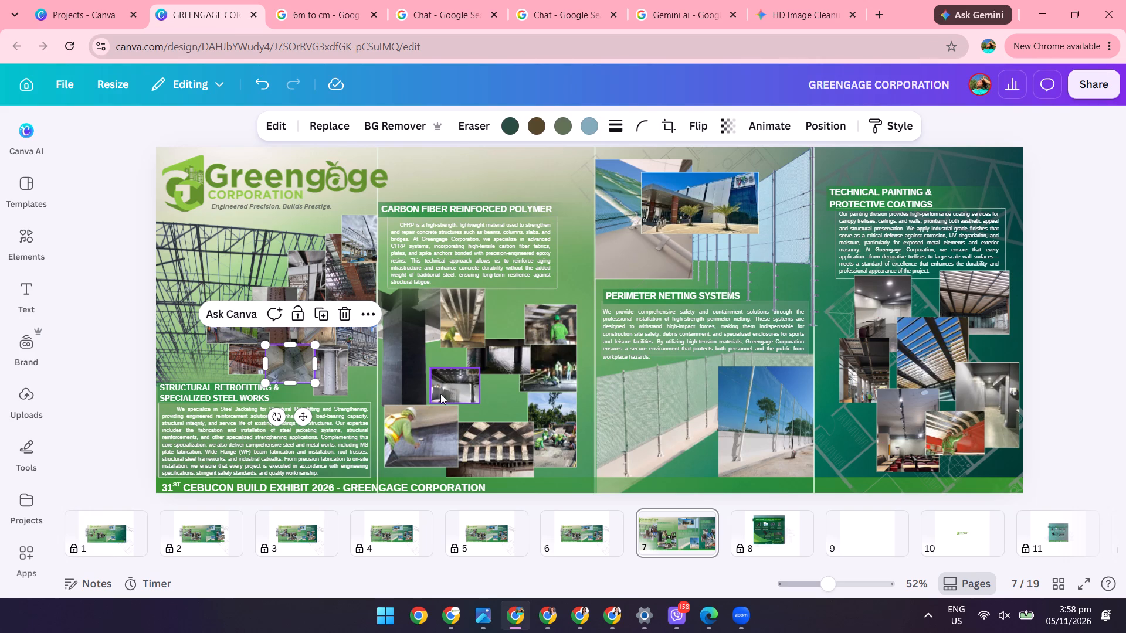
{"action": "left_click", "coordinate": [621, 120]}
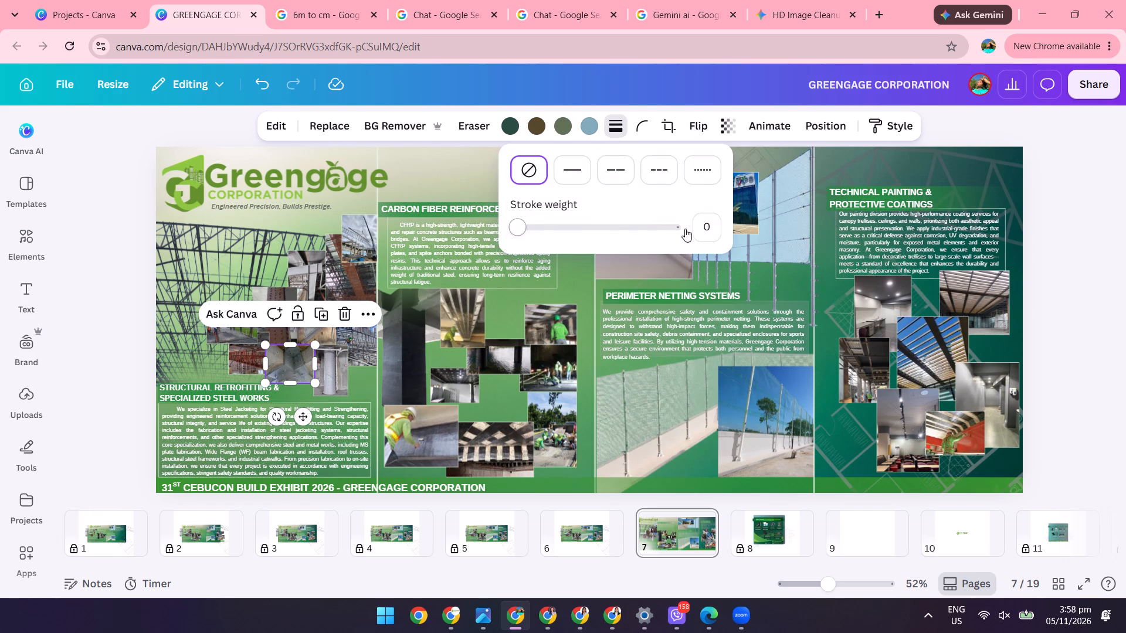
{"action": "left_click", "coordinate": [702, 223]}
{"action": "key", "text": "1"}
{"action": "key", "text": "Return"}
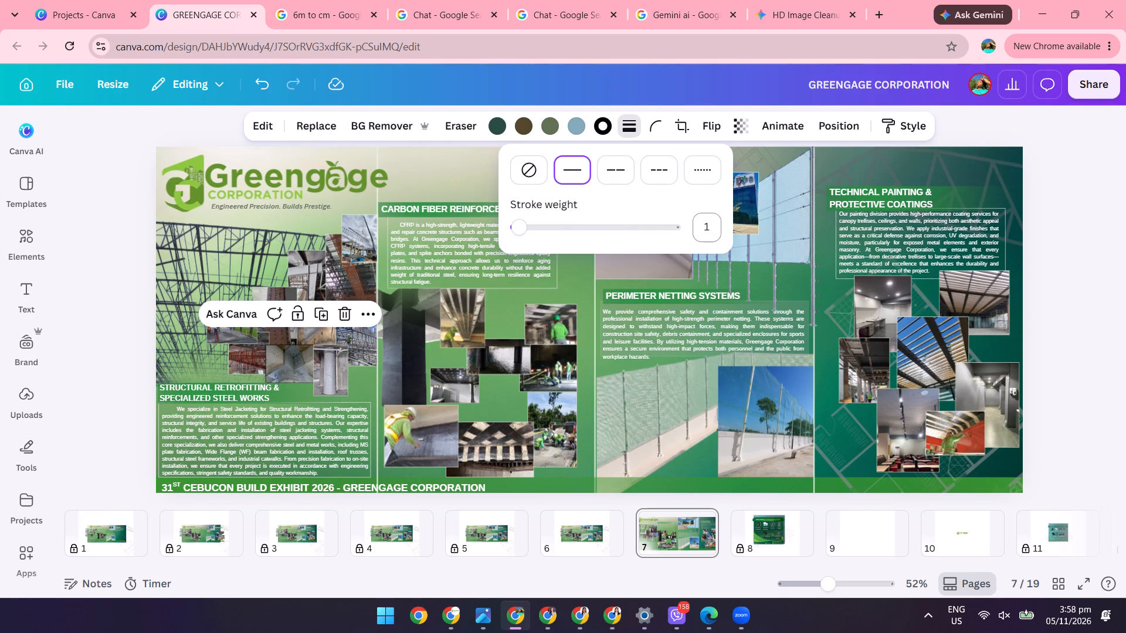
{"action": "left_click", "coordinate": [599, 131]}
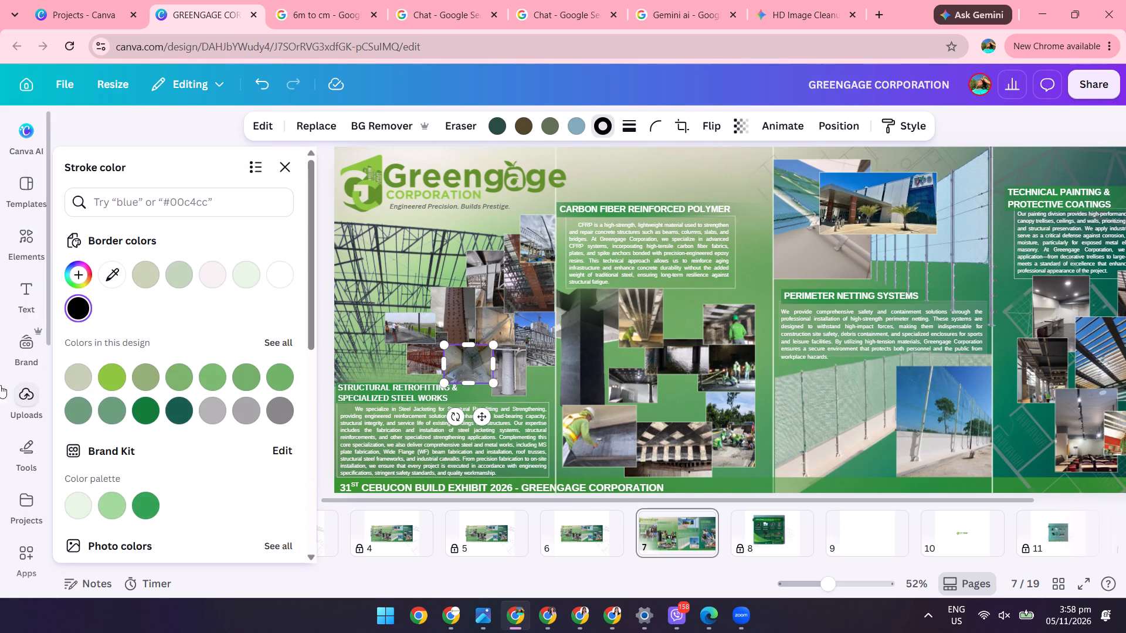
{"action": "left_click", "coordinate": [150, 278]}
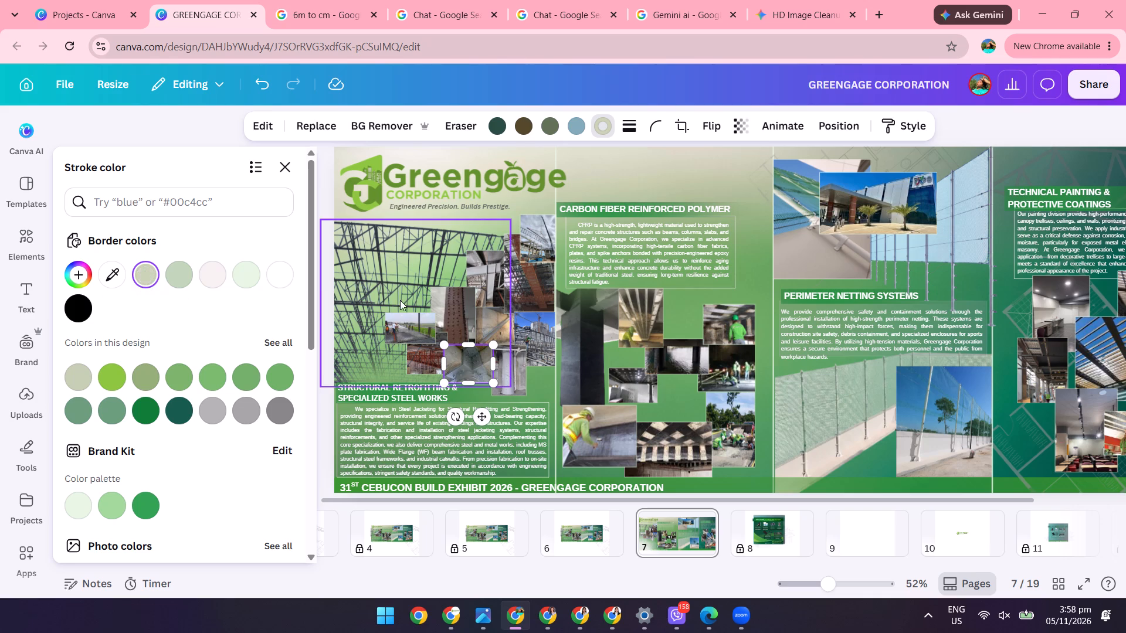
{"action": "left_click", "coordinate": [287, 163]}
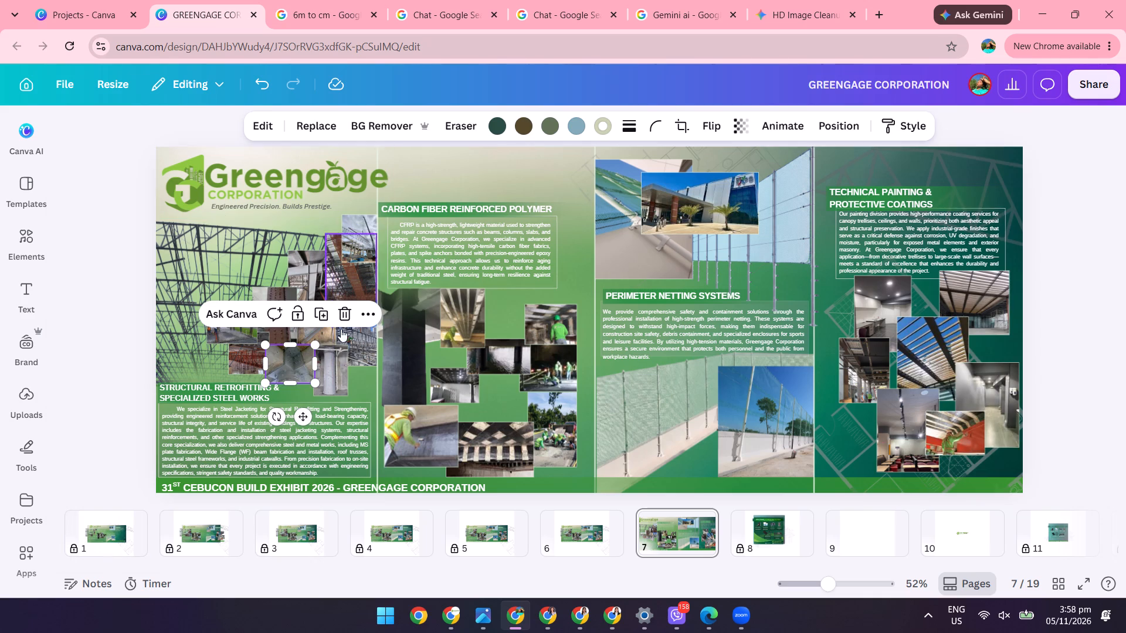
{"action": "left_click", "coordinate": [583, 272]}
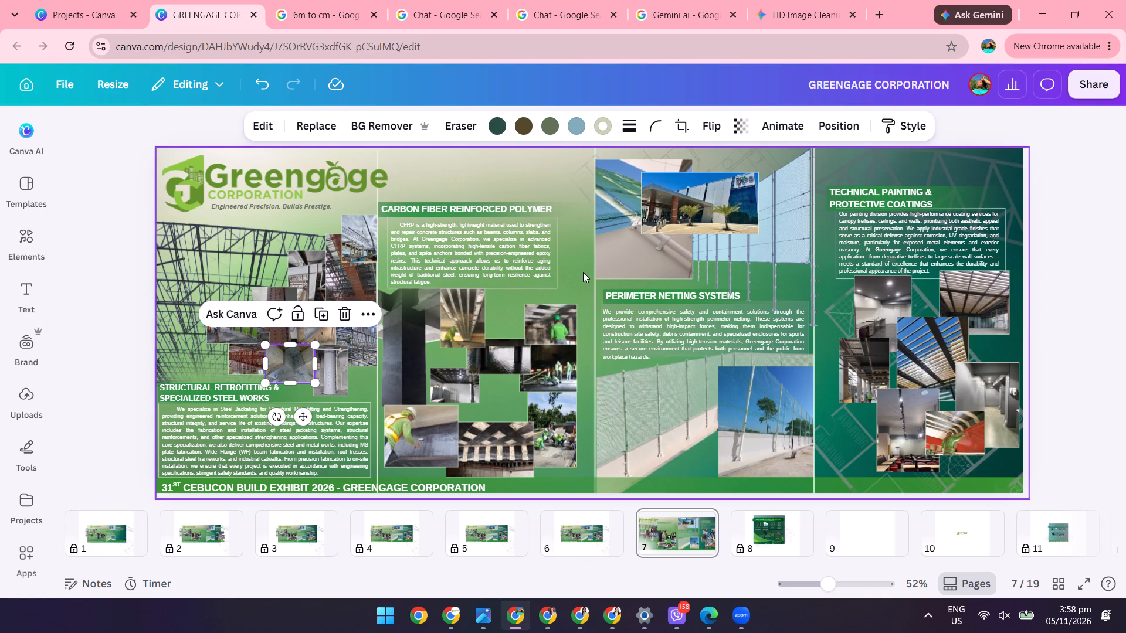
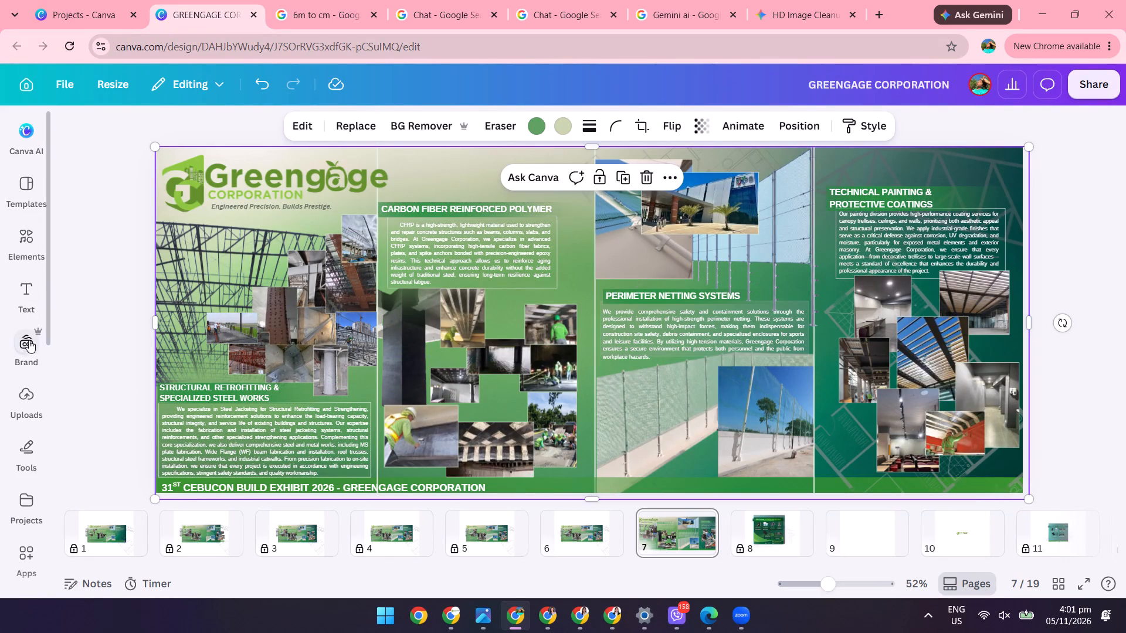
Add the uploaded grey bolted beam photo without the date stamp to page 7 and move it toward the retrofitting section.
{"action": "left_click", "coordinate": [19, 403]}
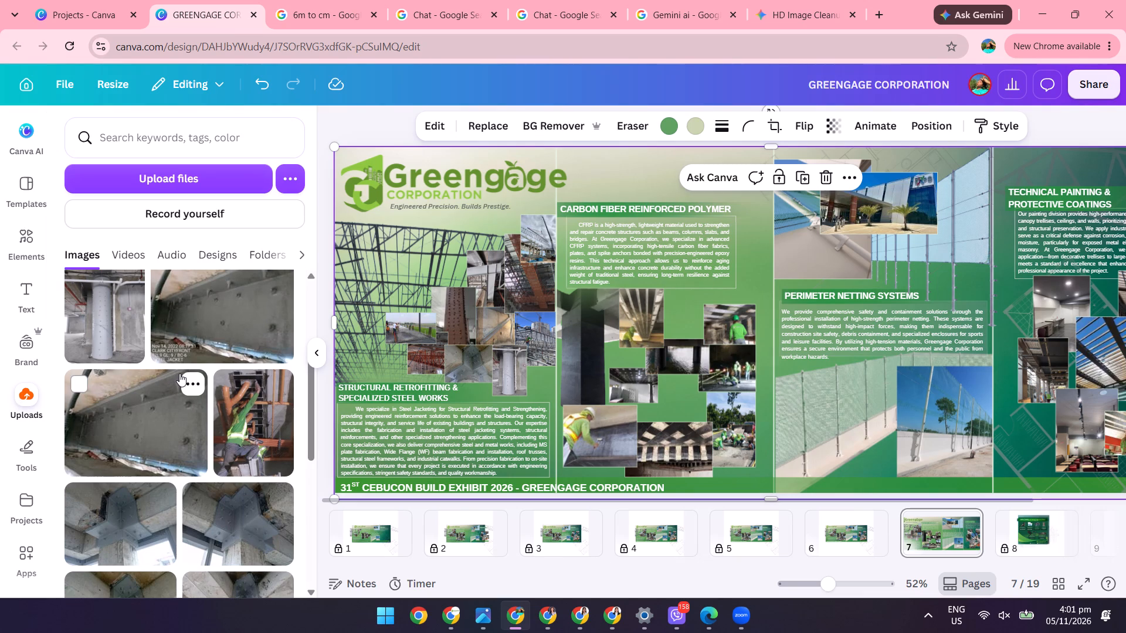
{"action": "scroll", "coordinate": [178, 376], "scroll_direction": "down", "scroll_amount": 2}
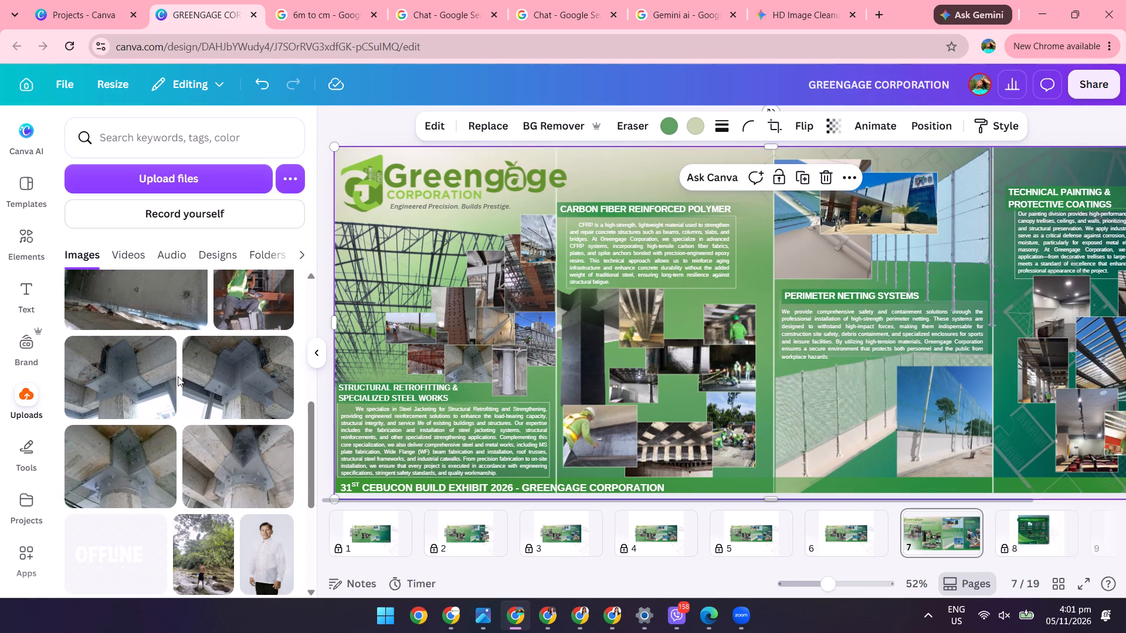
{"action": "scroll", "coordinate": [178, 377], "scroll_direction": "up", "scroll_amount": 2}
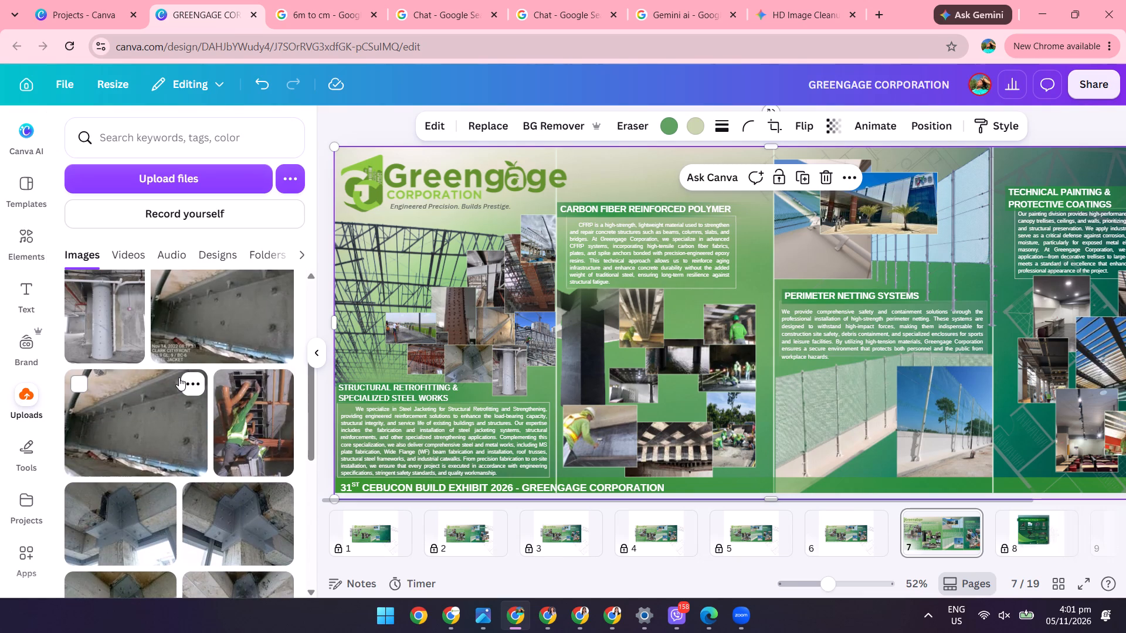
{"action": "left_click", "coordinate": [124, 427]}
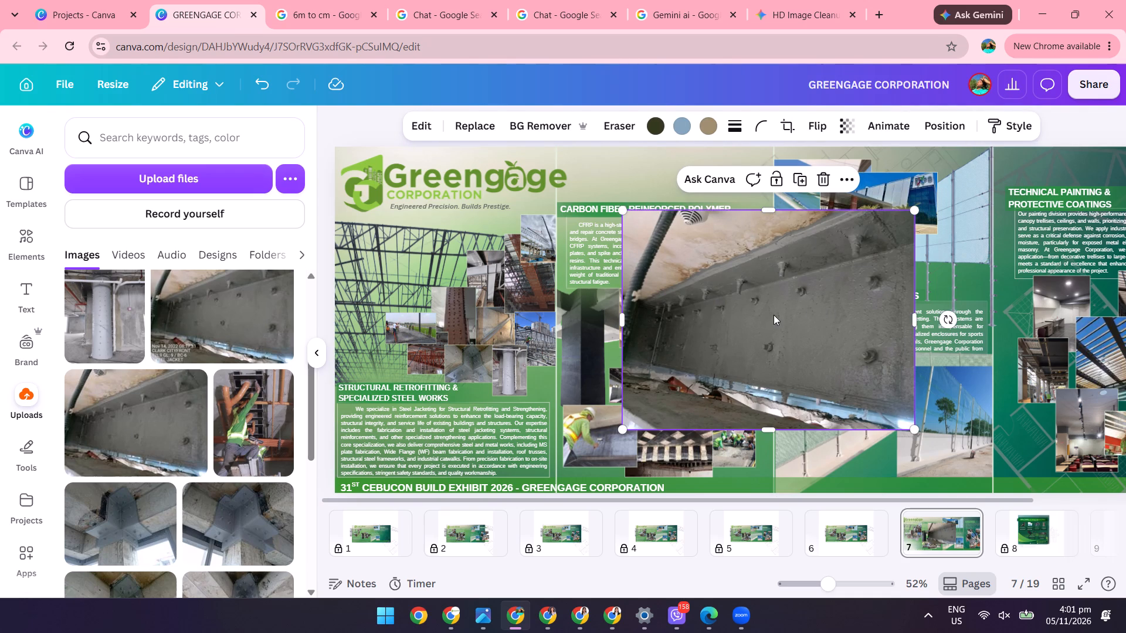
{"action": "left_click_drag", "start_coordinate": [768, 316], "coordinate": [542, 377]}
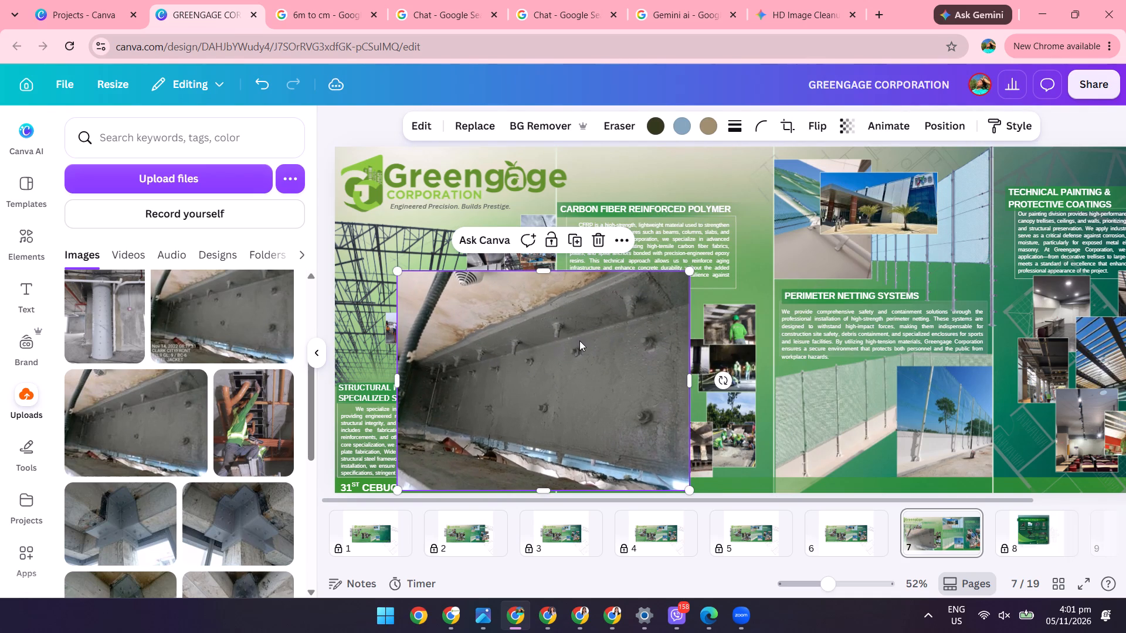
Give the grey bolted beam photo a solid border of weight 1 in pastel gray green #c8d2b5.
{"action": "left_click", "coordinate": [731, 129]}
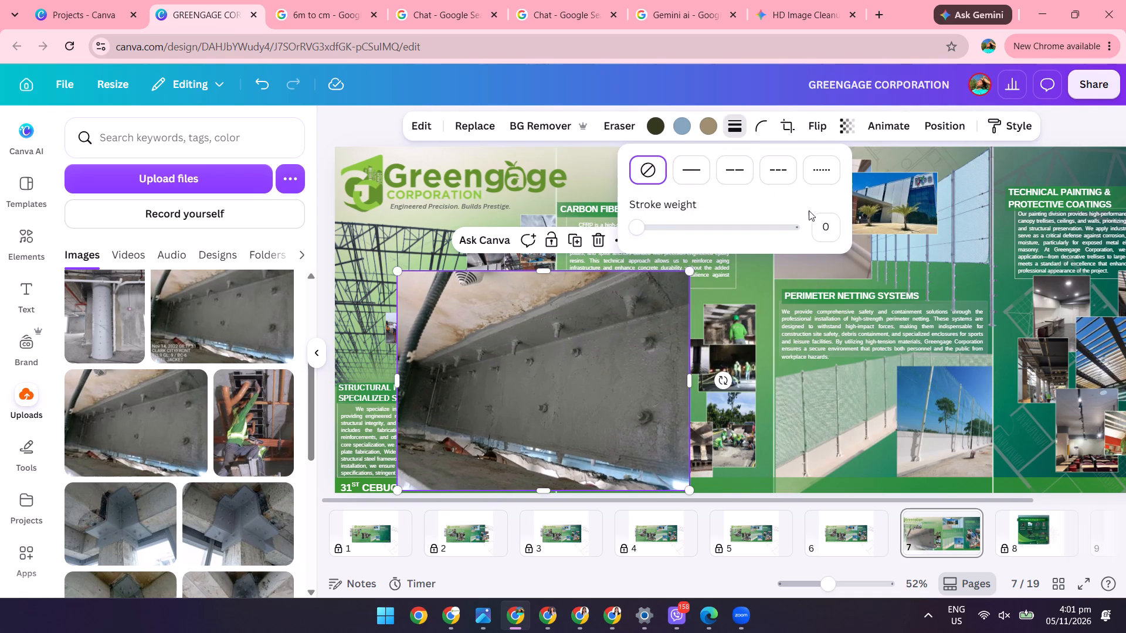
{"action": "left_click", "coordinate": [823, 226]}
{"action": "key", "text": "BackSpace"}
{"action": "key", "text": "1"}
{"action": "key", "text": "Return"}
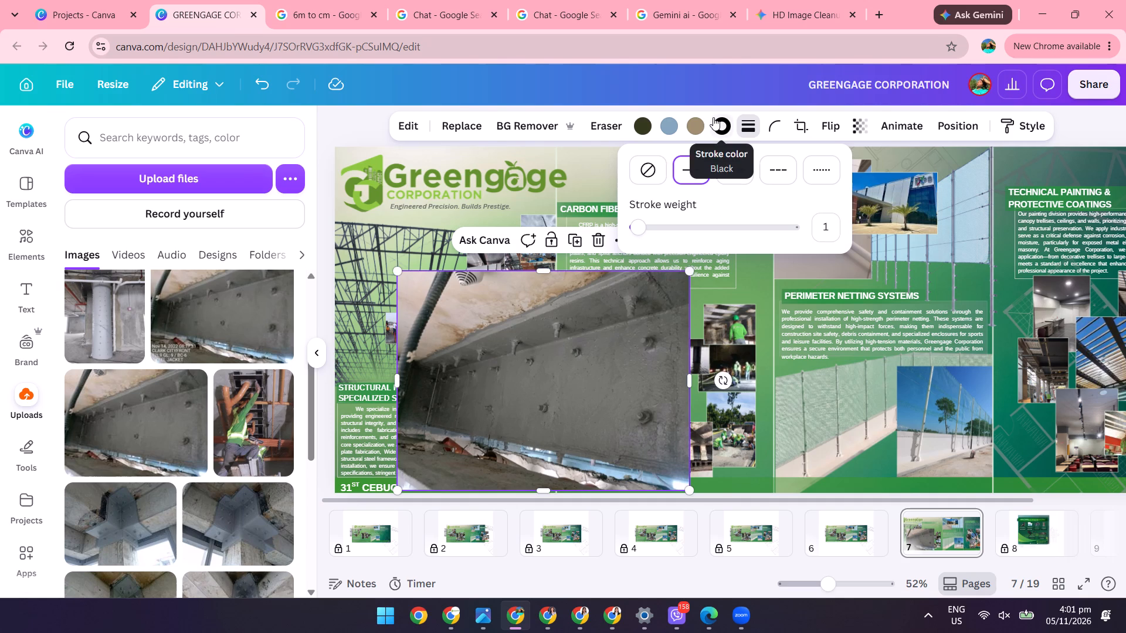
{"action": "left_click", "coordinate": [713, 117]}
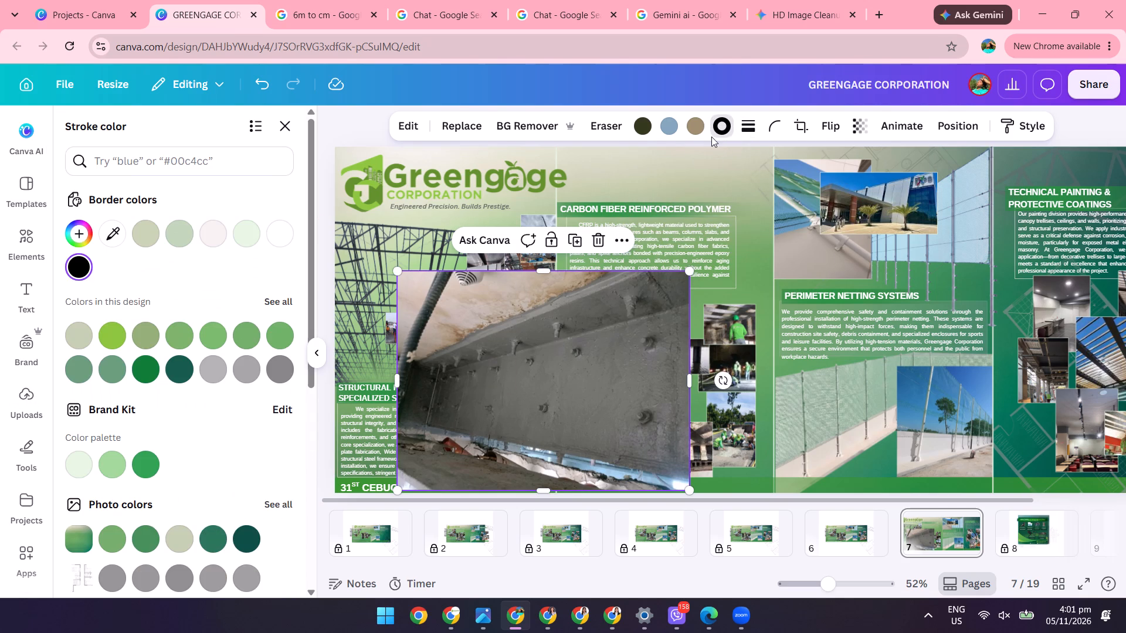
{"action": "left_click", "coordinate": [720, 128]}
{"action": "left_click", "coordinate": [722, 127]}
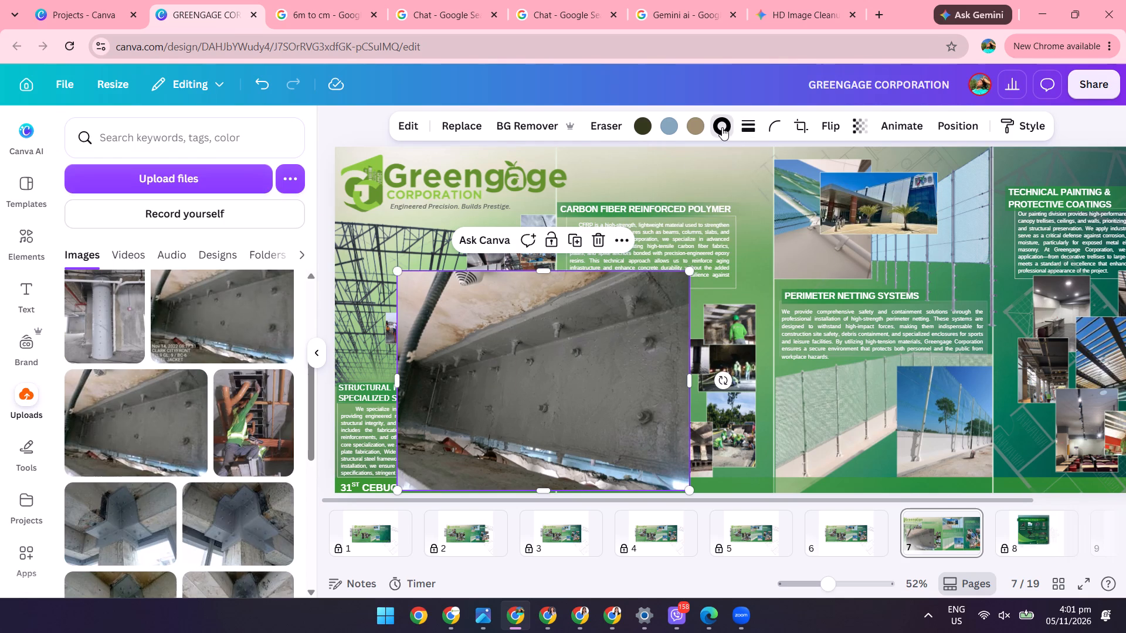
{"action": "left_click", "coordinate": [149, 235]}
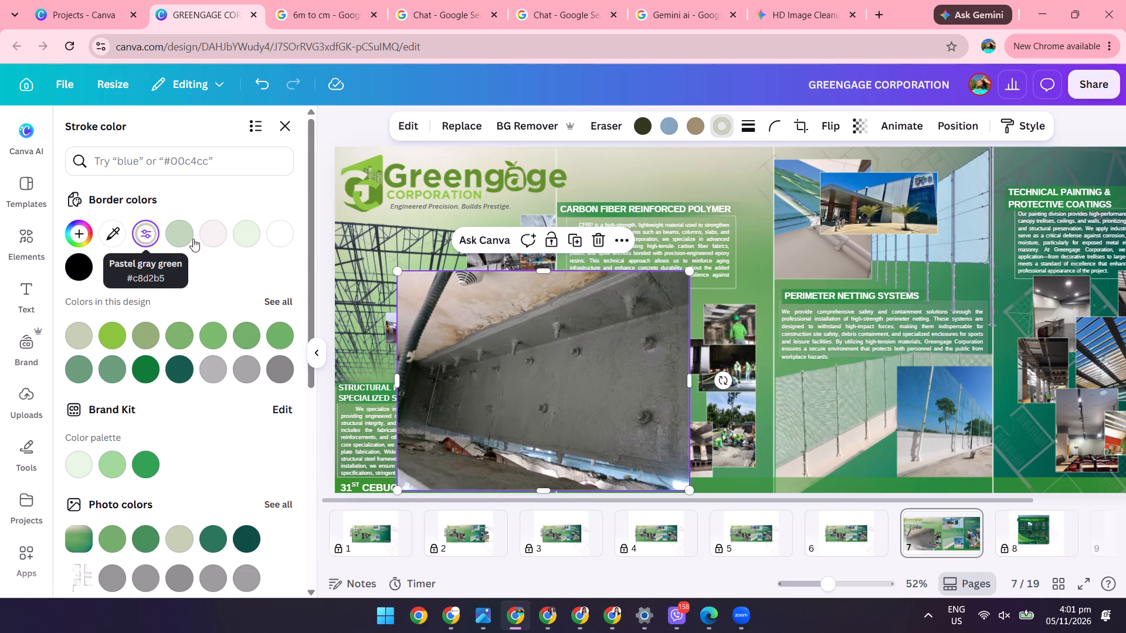
{"action": "key", "text": "Return"}
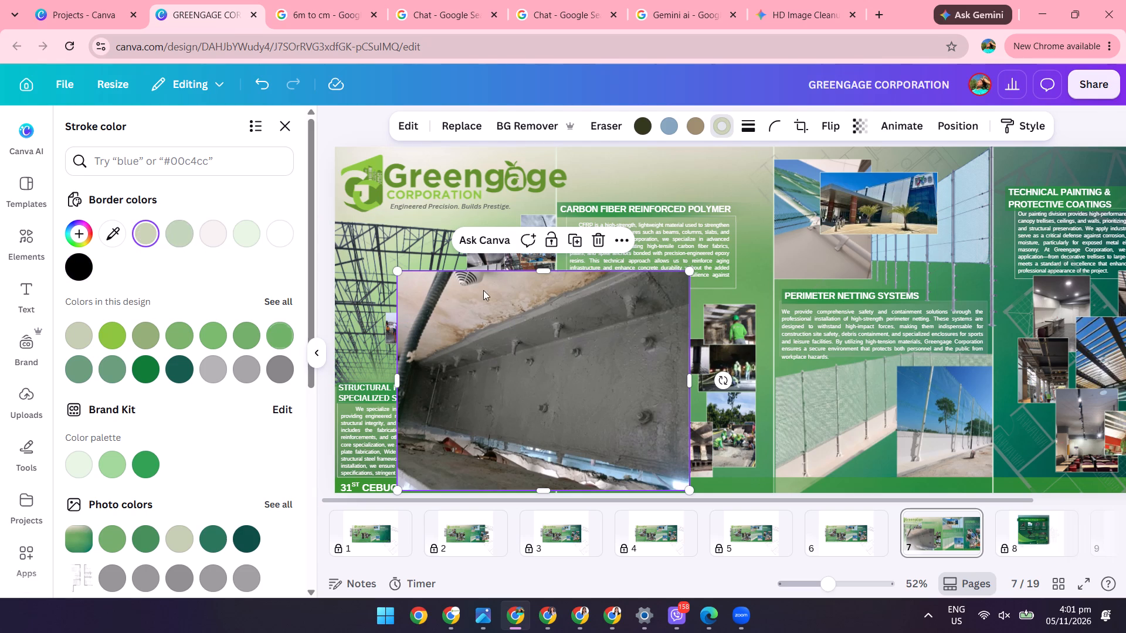
{"action": "left_click", "coordinate": [151, 230]}
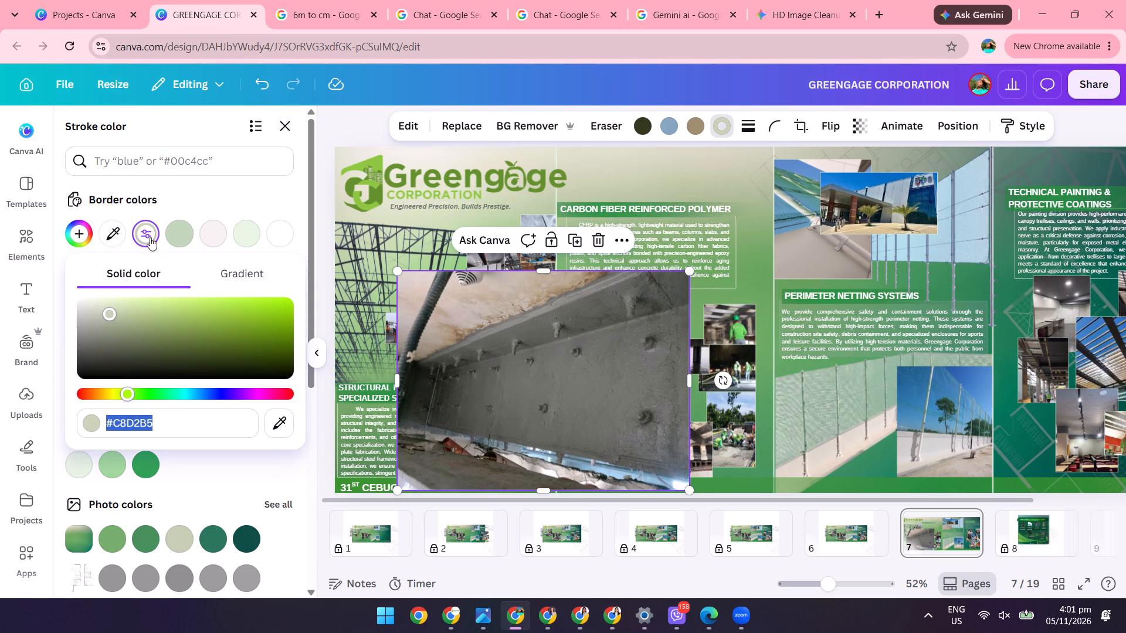
{"action": "left_click", "coordinate": [315, 348]}
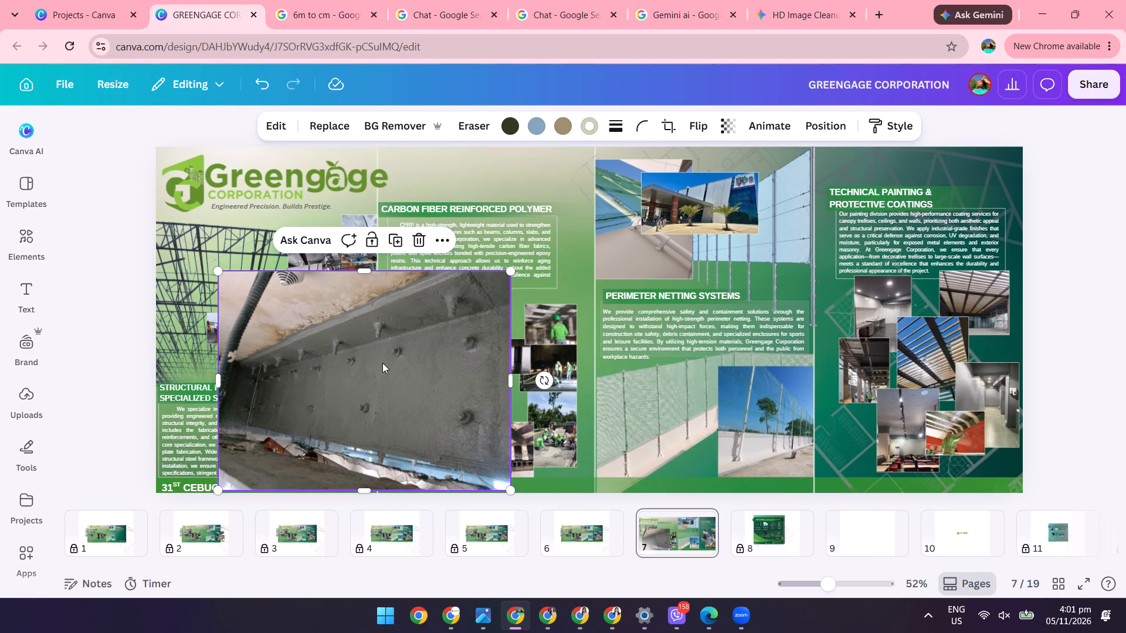
Shrink the bordered beam photo to the small size of the other retrofitting collage photos.
{"action": "left_click_drag", "start_coordinate": [510, 271], "coordinate": [315, 363]}
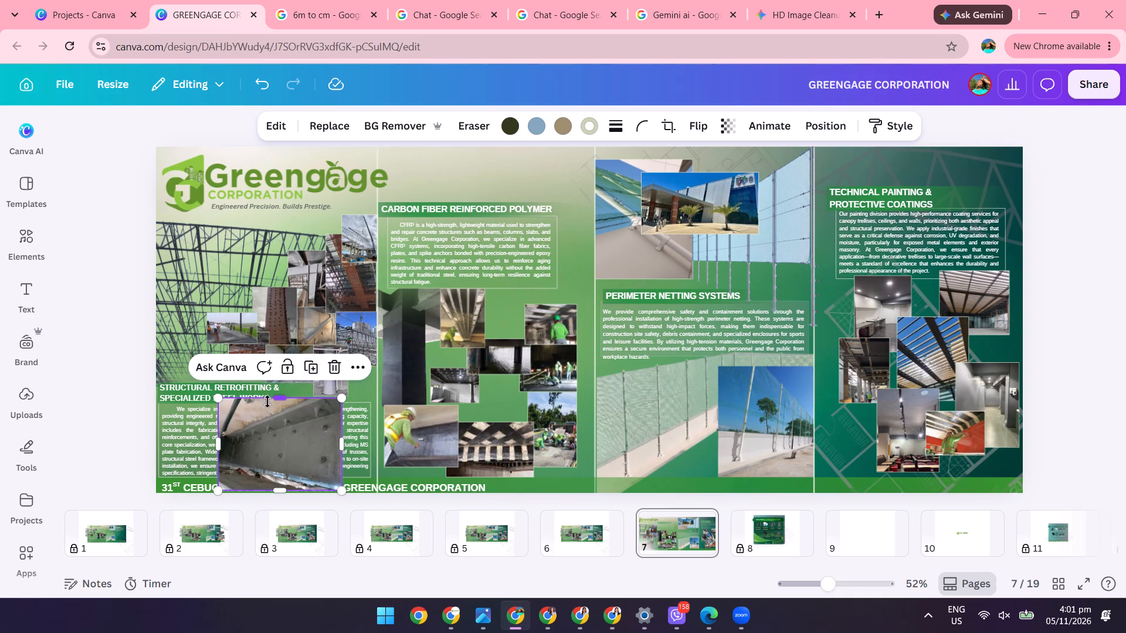
{"action": "left_click_drag", "start_coordinate": [270, 440], "coordinate": [340, 341]}
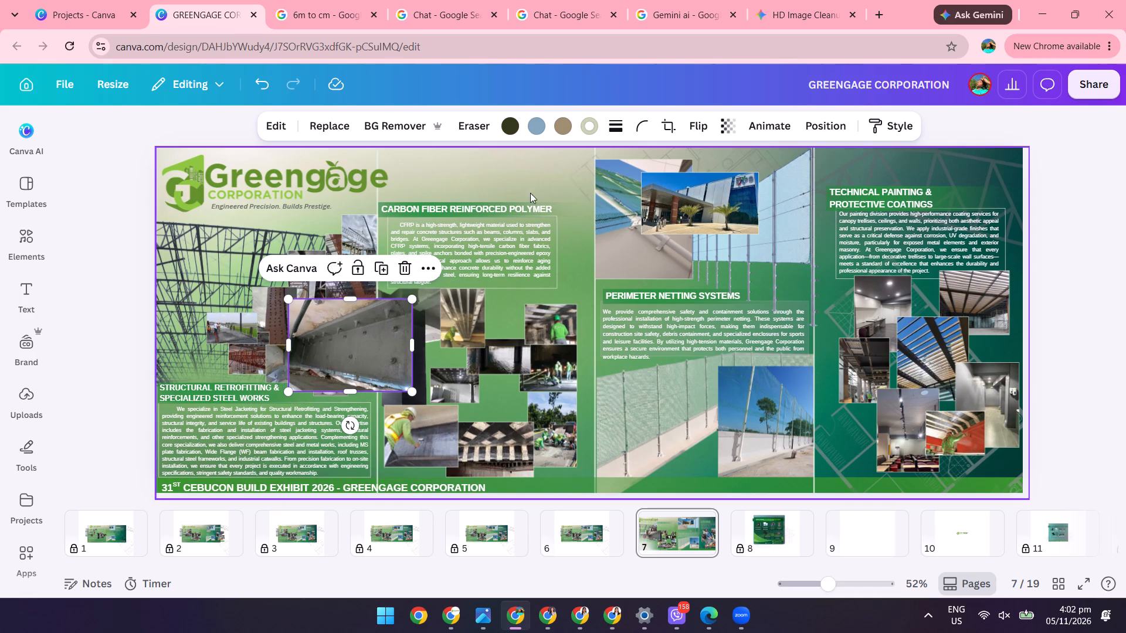
{"action": "left_click", "coordinate": [525, 176]}
{"action": "left_click", "coordinate": [330, 344]}
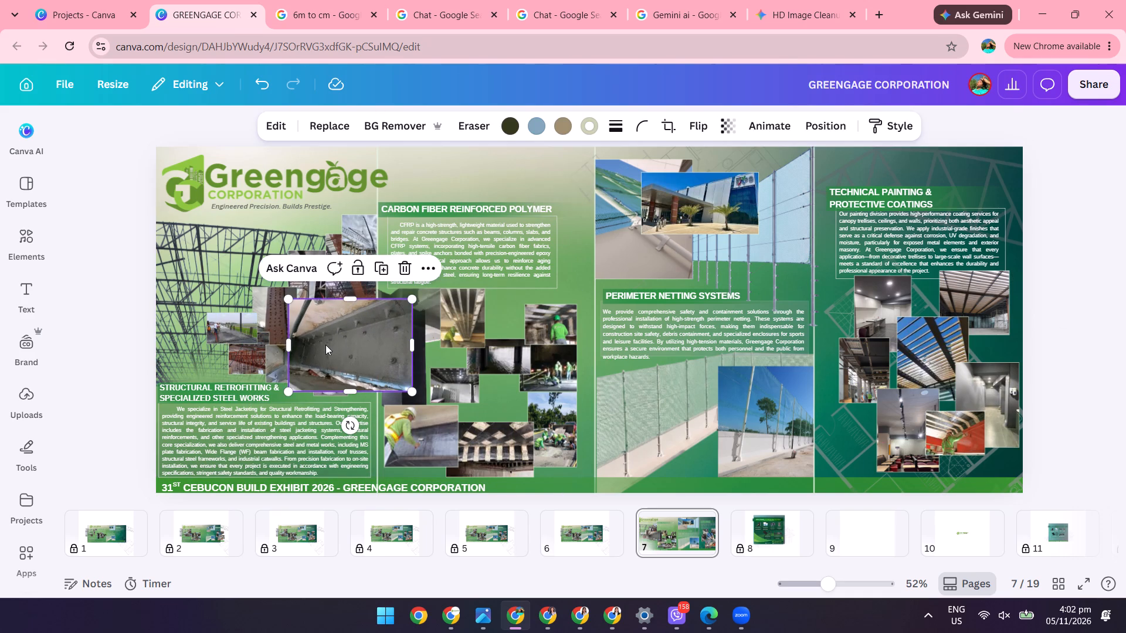
{"action": "left_click_drag", "start_coordinate": [286, 393], "coordinate": [372, 356]}
{"action": "left_click_drag", "start_coordinate": [410, 309], "coordinate": [415, 358]}
{"action": "key", "text": "ctrl+z"}
{"action": "left_click_drag", "start_coordinate": [391, 309], "coordinate": [392, 309]}
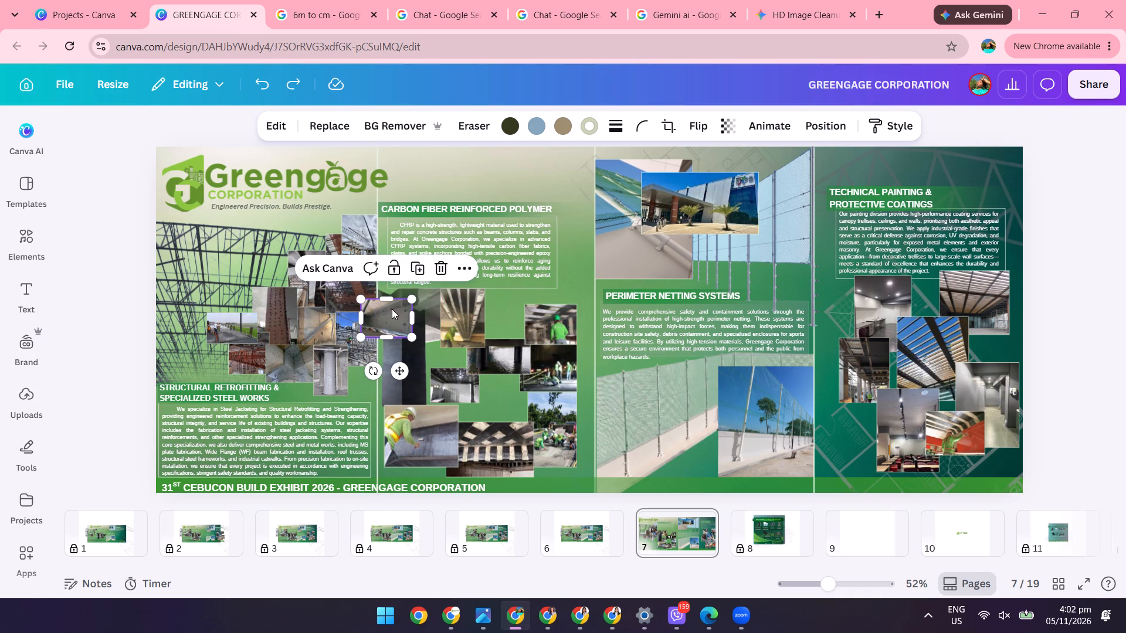
Place the beam photo beside the round column, below the blue-sky scaffolding photo, and reduce it slightly to fit the gap.
{"action": "left_click_drag", "start_coordinate": [392, 309], "coordinate": [361, 355]}
{"action": "left_click_drag", "start_coordinate": [332, 382], "coordinate": [342, 376]}
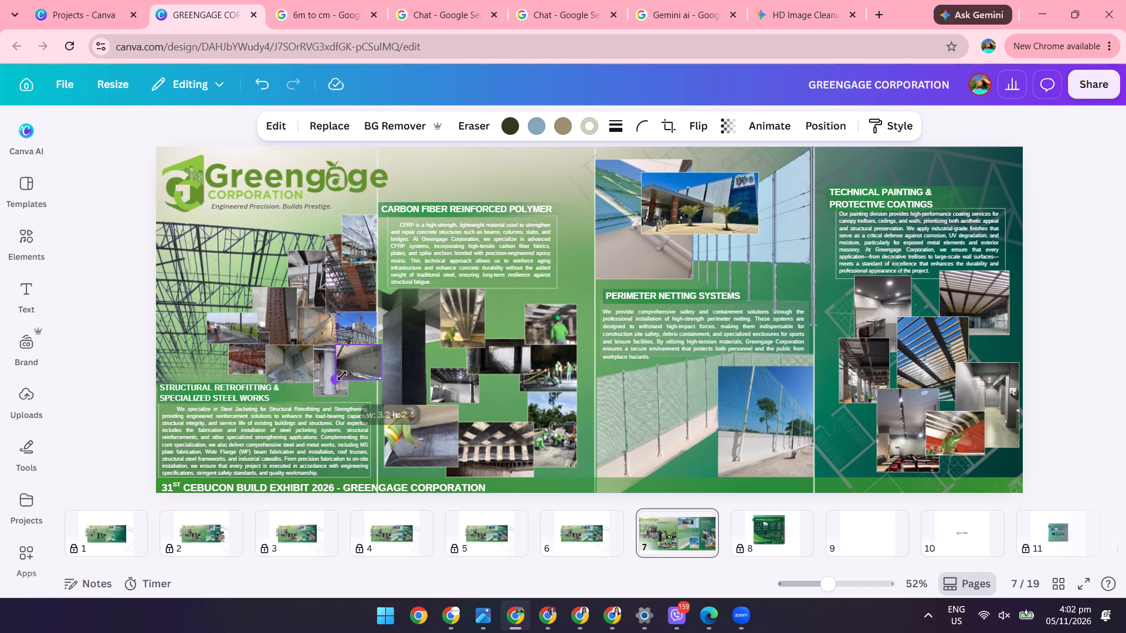
{"action": "left_click_drag", "start_coordinate": [342, 376], "coordinate": [346, 373]}
{"action": "left_click_drag", "start_coordinate": [367, 359], "coordinate": [364, 362]}
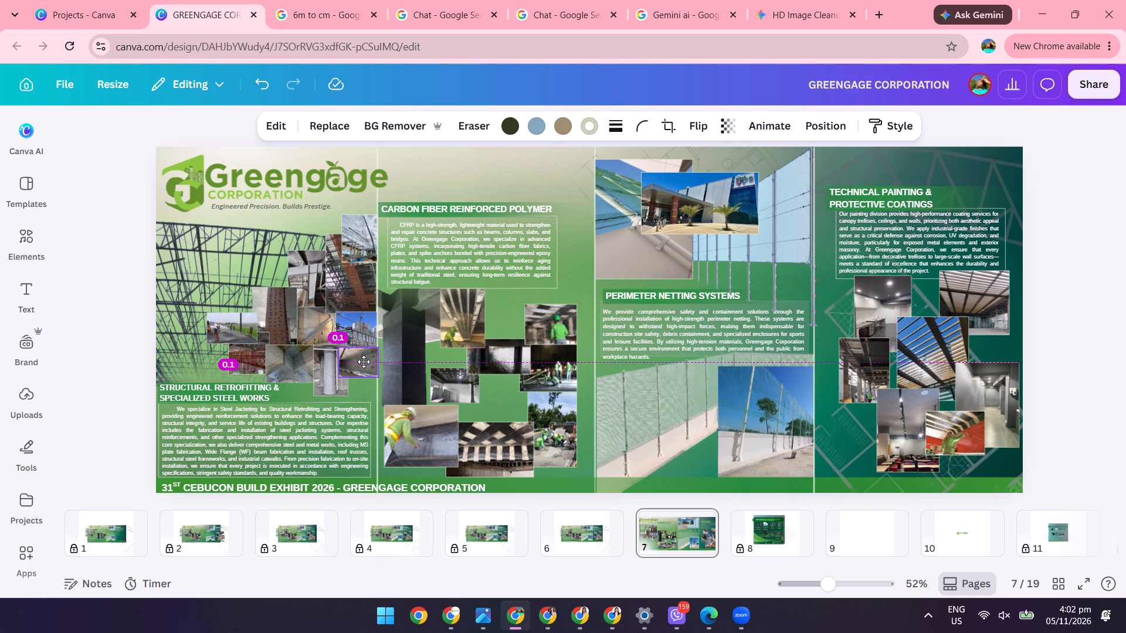
{"action": "left_click_drag", "start_coordinate": [364, 362], "coordinate": [362, 377]}
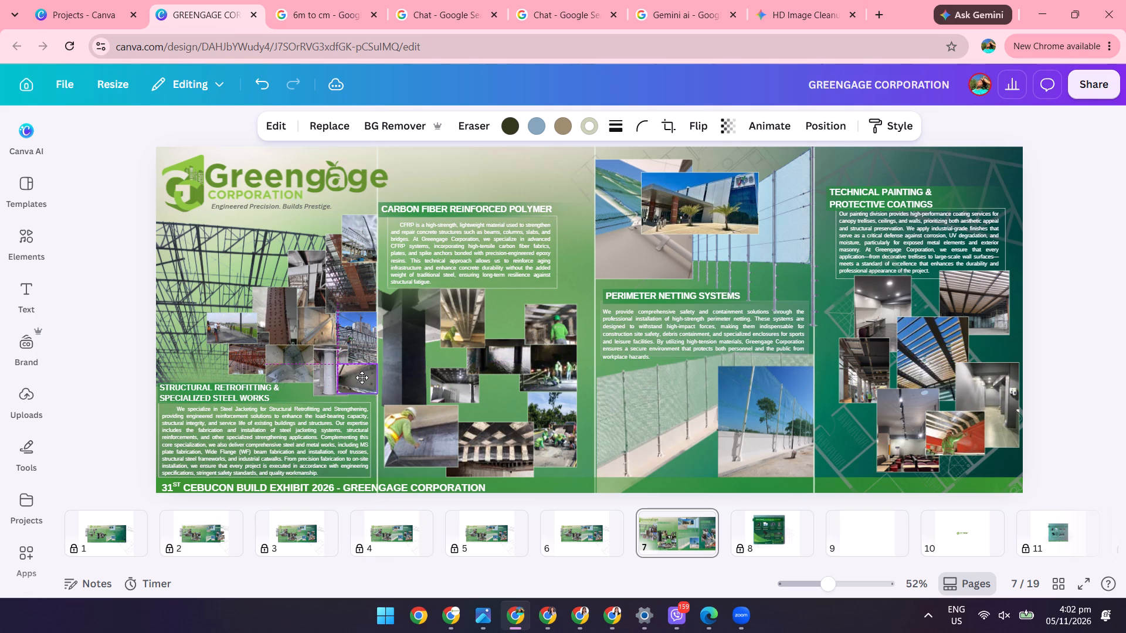
{"action": "left_click_drag", "start_coordinate": [362, 377], "coordinate": [362, 375]}
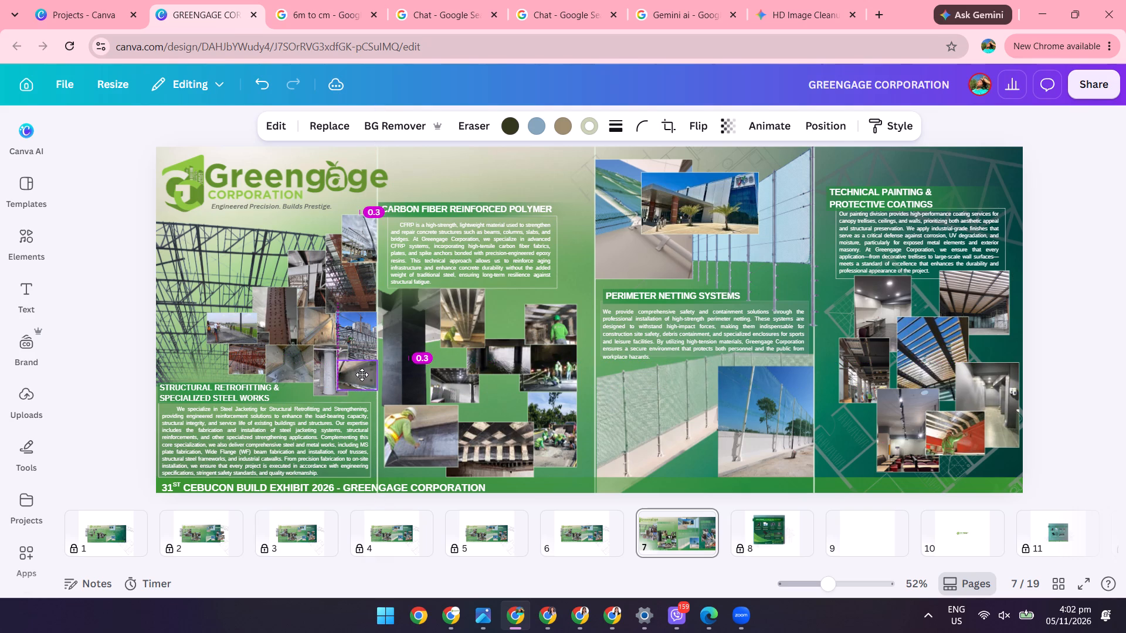
{"action": "left_click_drag", "start_coordinate": [362, 375], "coordinate": [361, 376]}
Fine-tune the beam photo's size and position so it lines up with the collage's outer edge beside the panel divider.
{"action": "scroll", "coordinate": [381, 369], "scroll_direction": "up", "scroll_amount": 5}
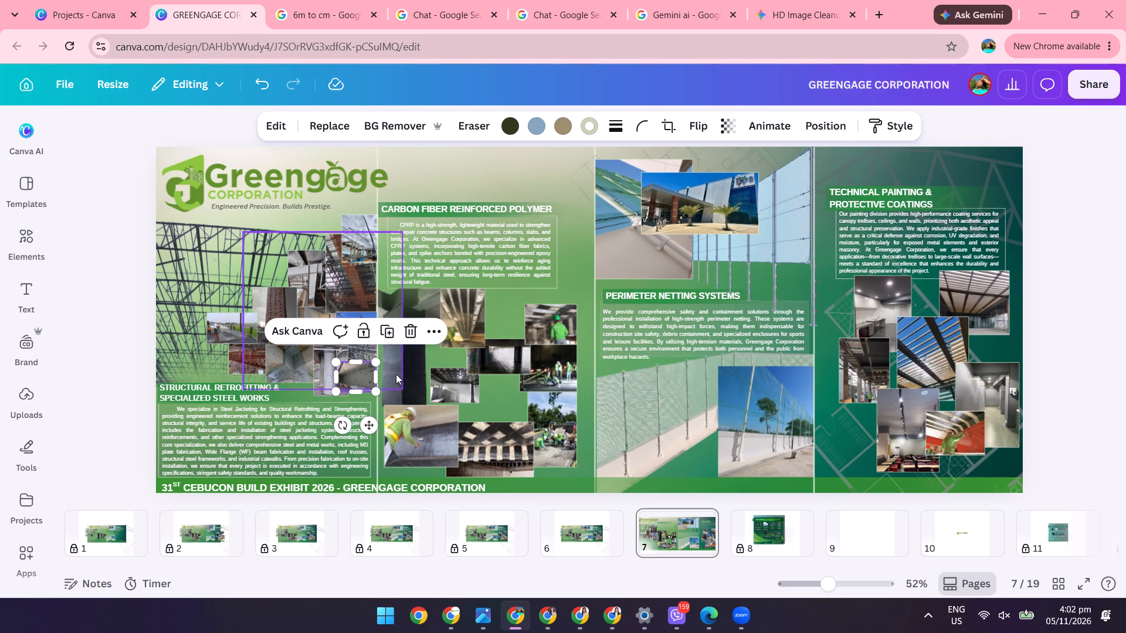
{"action": "scroll", "coordinate": [396, 374], "scroll_direction": "up", "scroll_amount": 2}
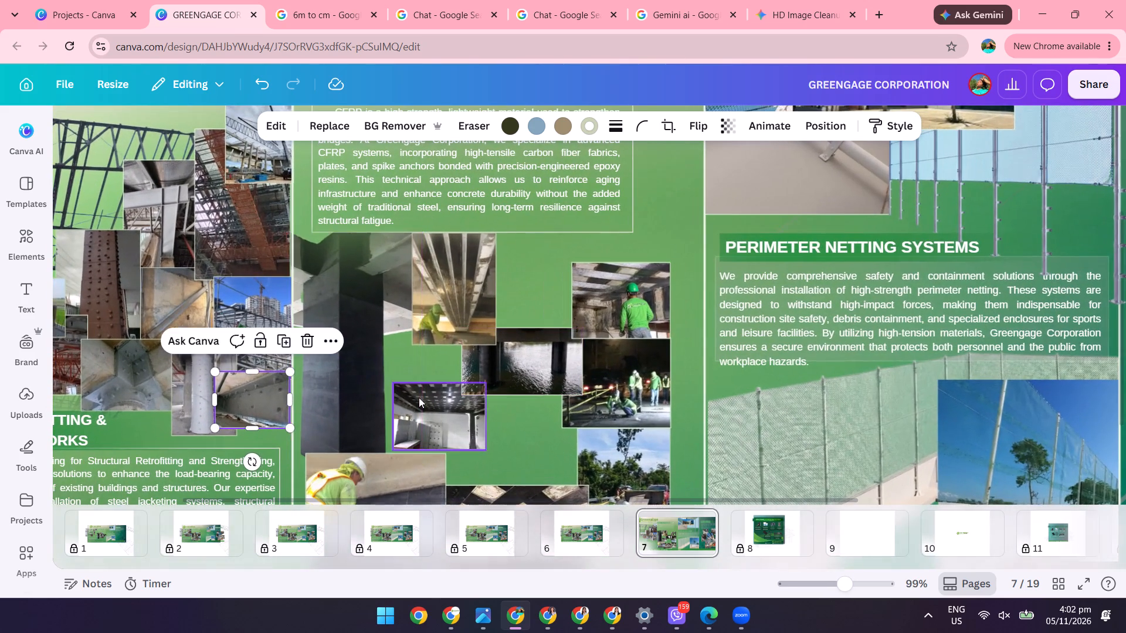
{"action": "left_click", "coordinate": [242, 392]}
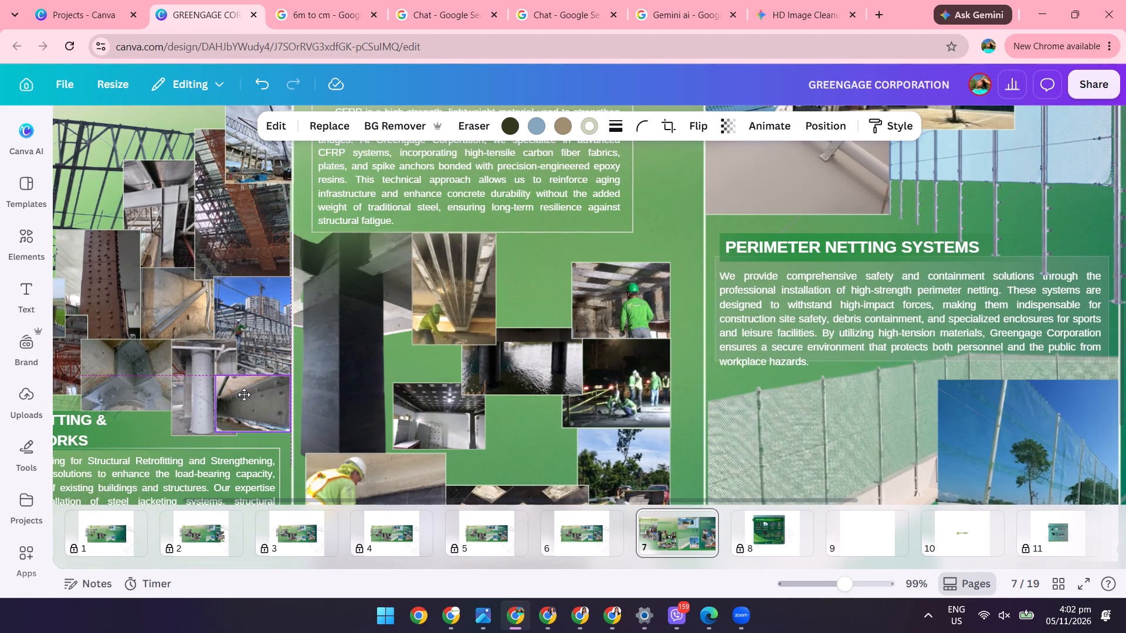
{"action": "left_click", "coordinate": [244, 394]}
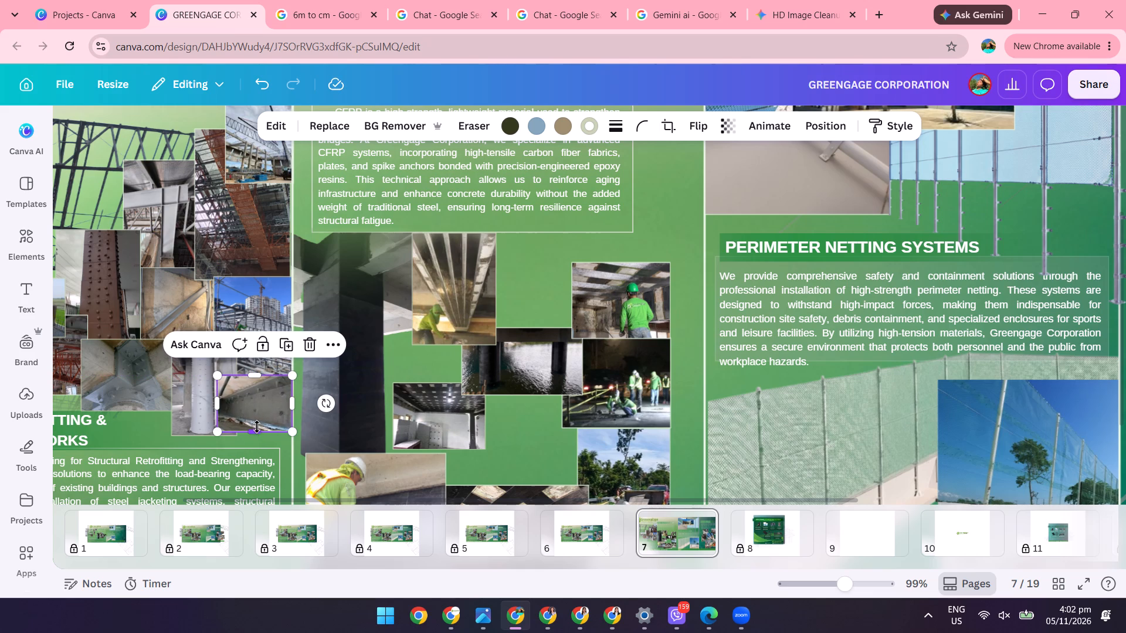
{"action": "key", "text": "Left"}
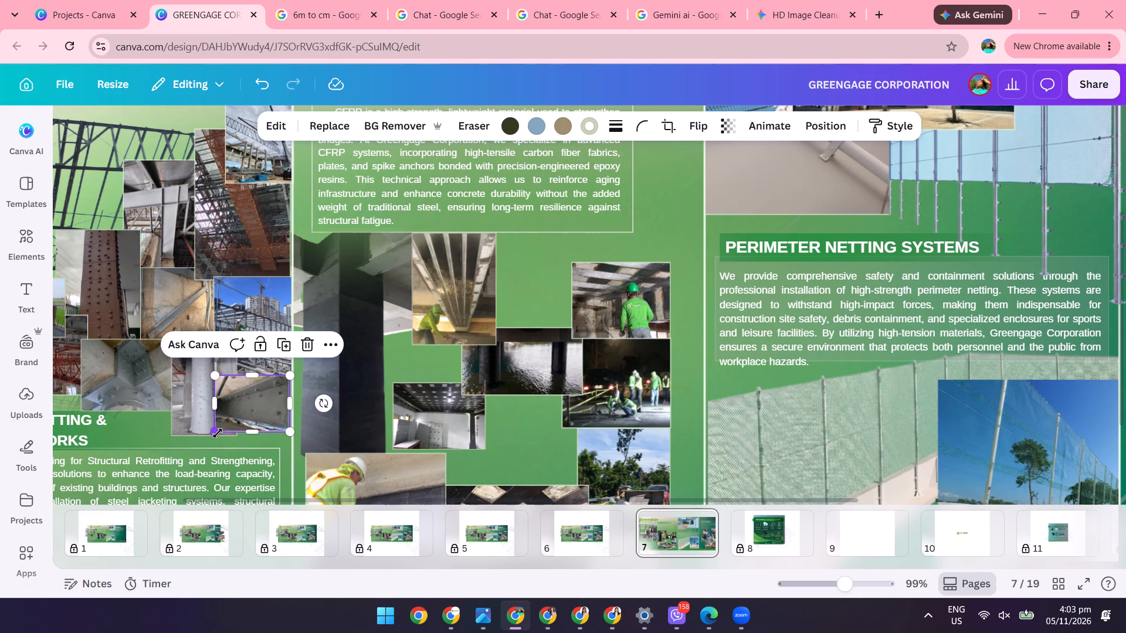
{"action": "left_click_drag", "start_coordinate": [216, 433], "coordinate": [227, 427]}
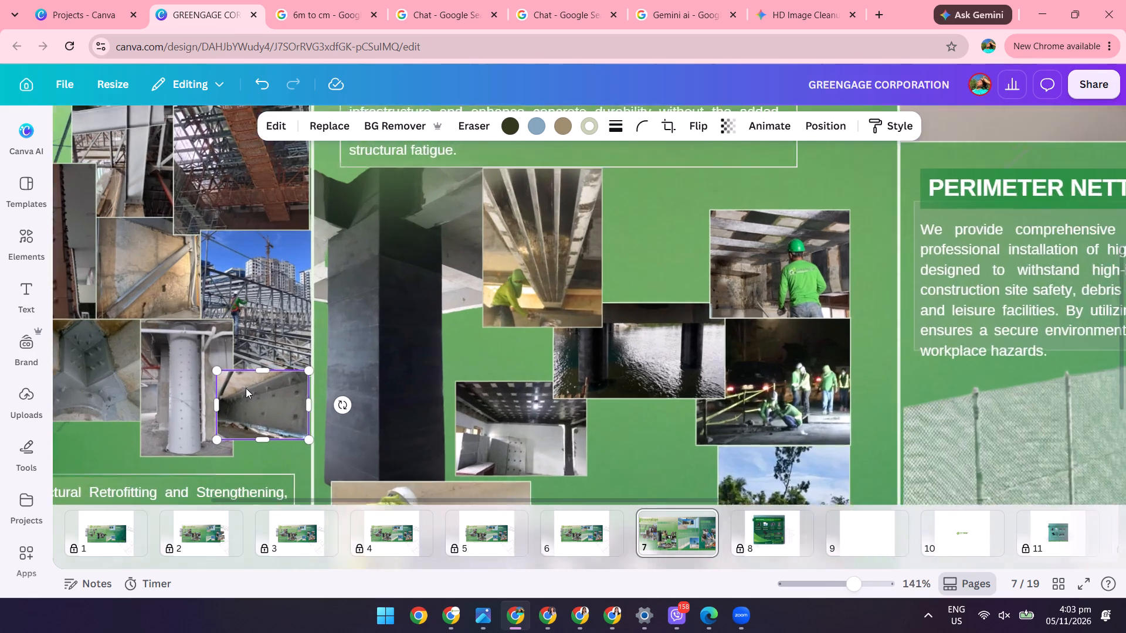
{"action": "left_click", "coordinate": [246, 403]}
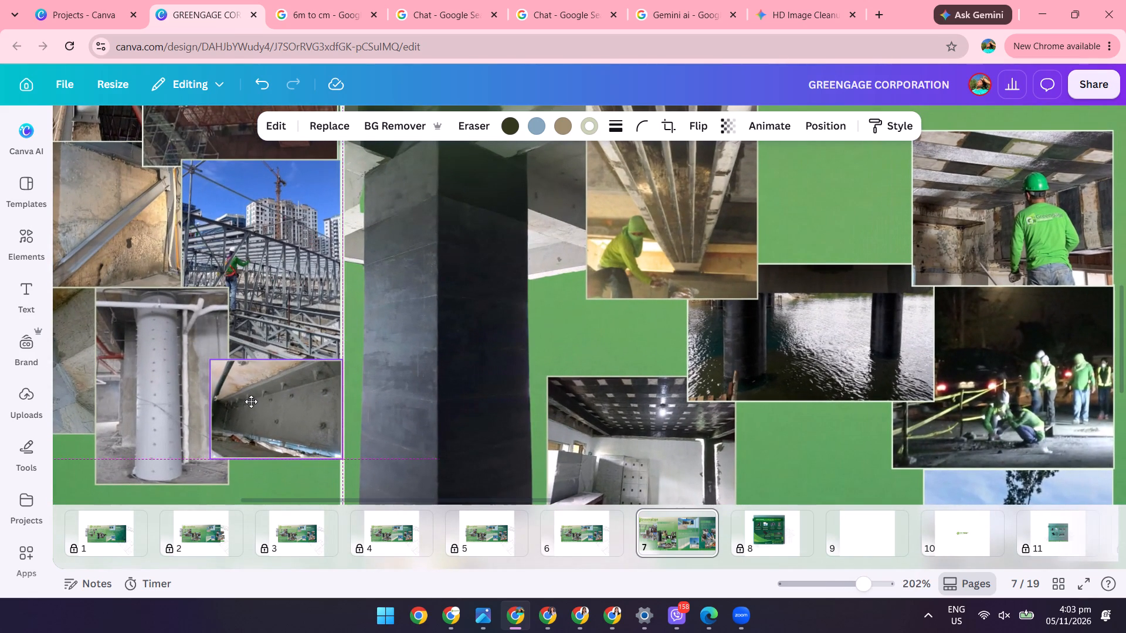
{"action": "left_click", "coordinate": [257, 484]}
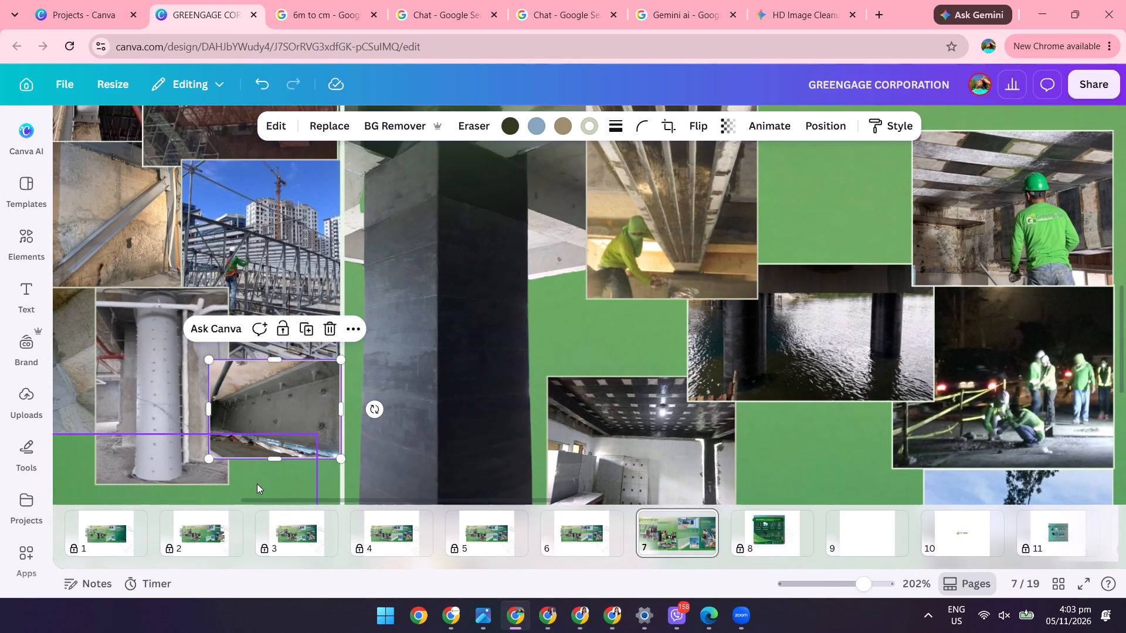
Add the uploaded photo of the worker in green reaching up among orange pipes to page 7.
{"action": "scroll", "coordinate": [283, 405], "scroll_direction": "down", "scroll_amount": 2}
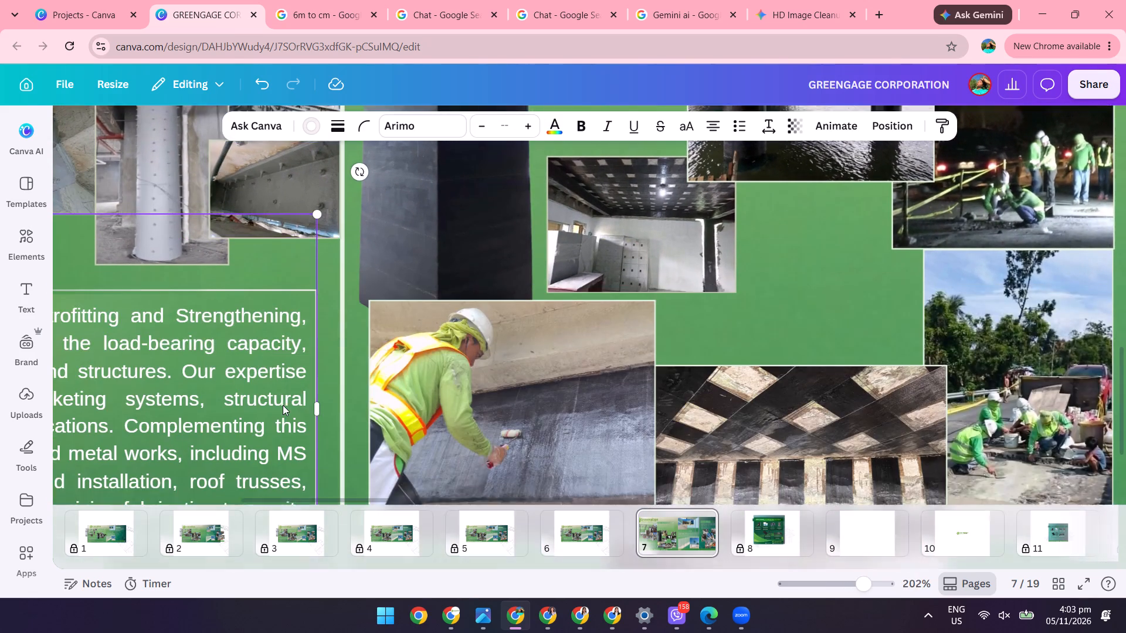
{"action": "scroll", "coordinate": [283, 405], "scroll_direction": "down", "scroll_amount": 1}
{"action": "scroll", "coordinate": [285, 404], "scroll_direction": "up", "scroll_amount": 4}
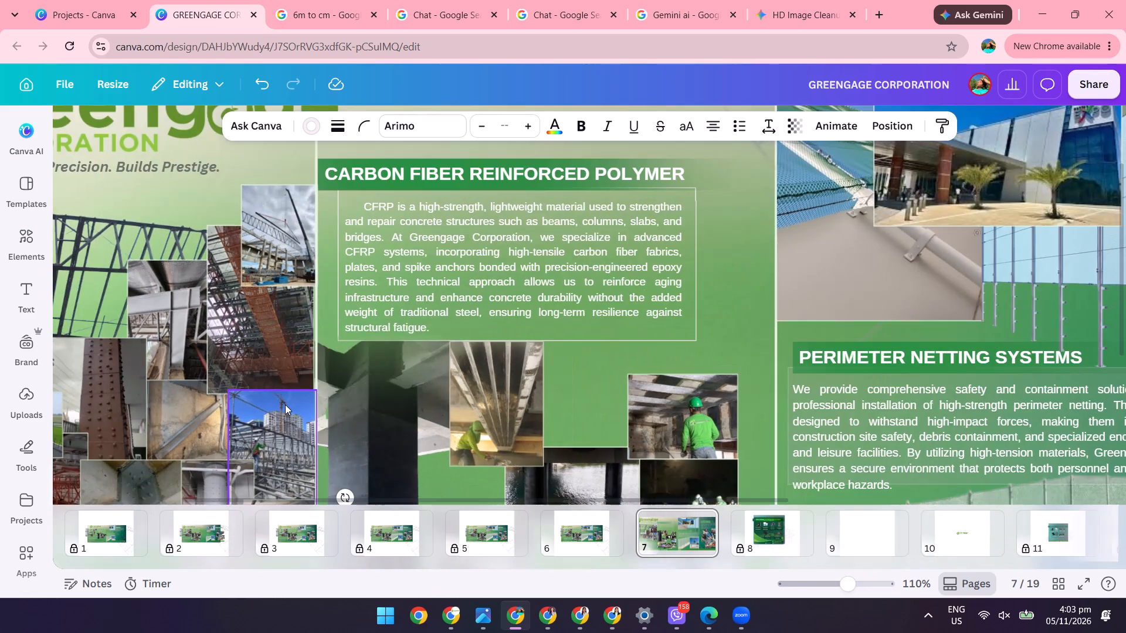
{"action": "scroll", "coordinate": [294, 377], "scroll_direction": "down", "scroll_amount": 1}
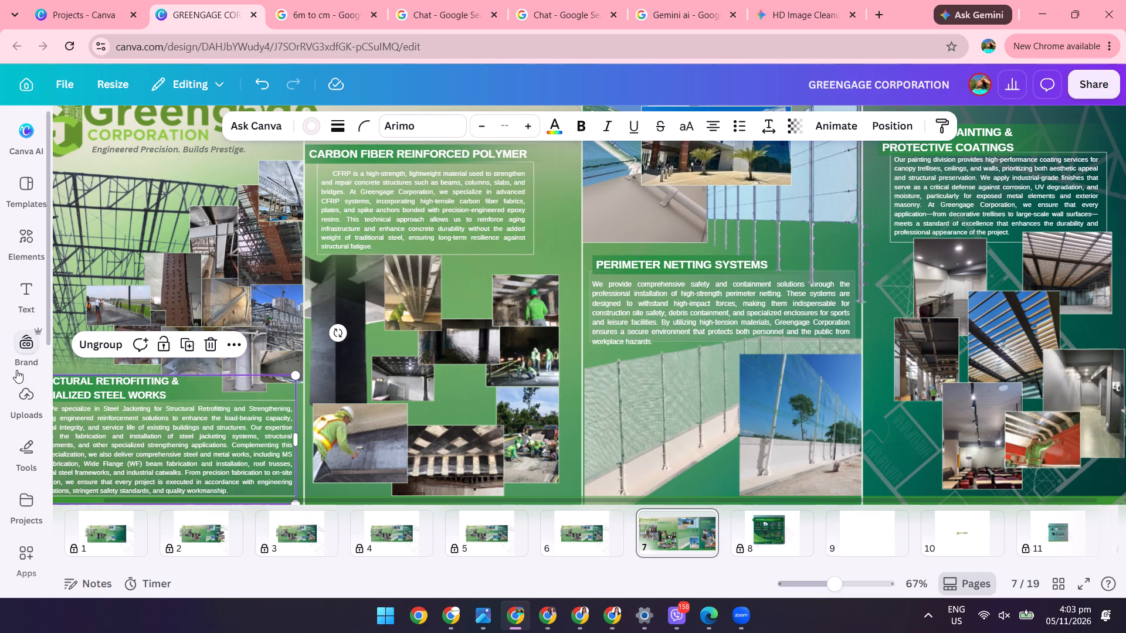
{"action": "left_click", "coordinate": [21, 399]}
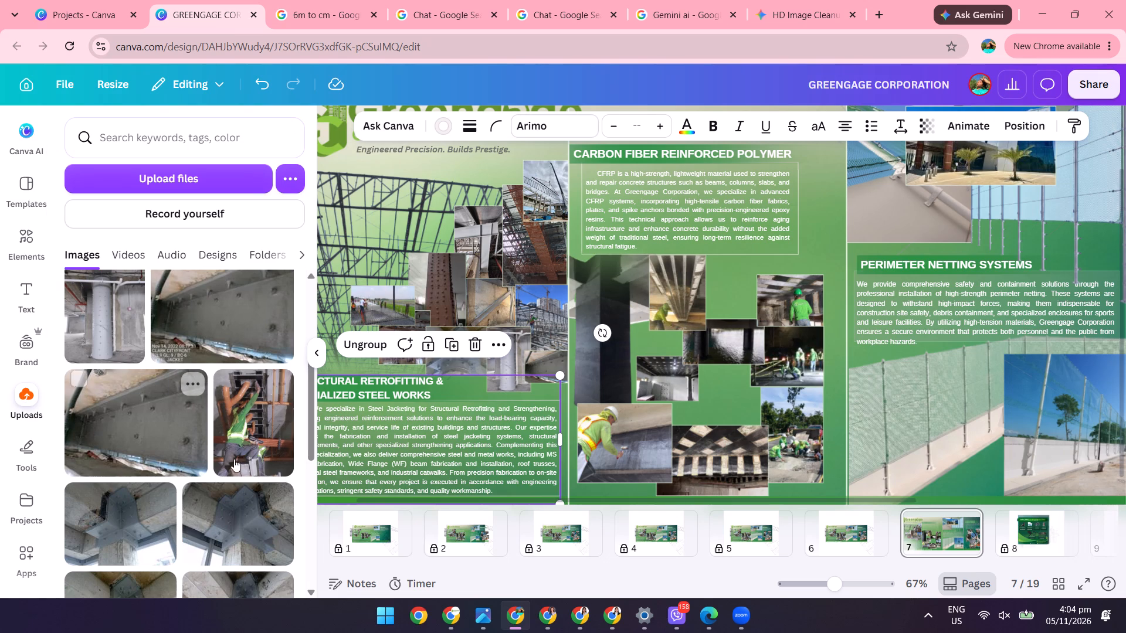
{"action": "left_click", "coordinate": [248, 433]}
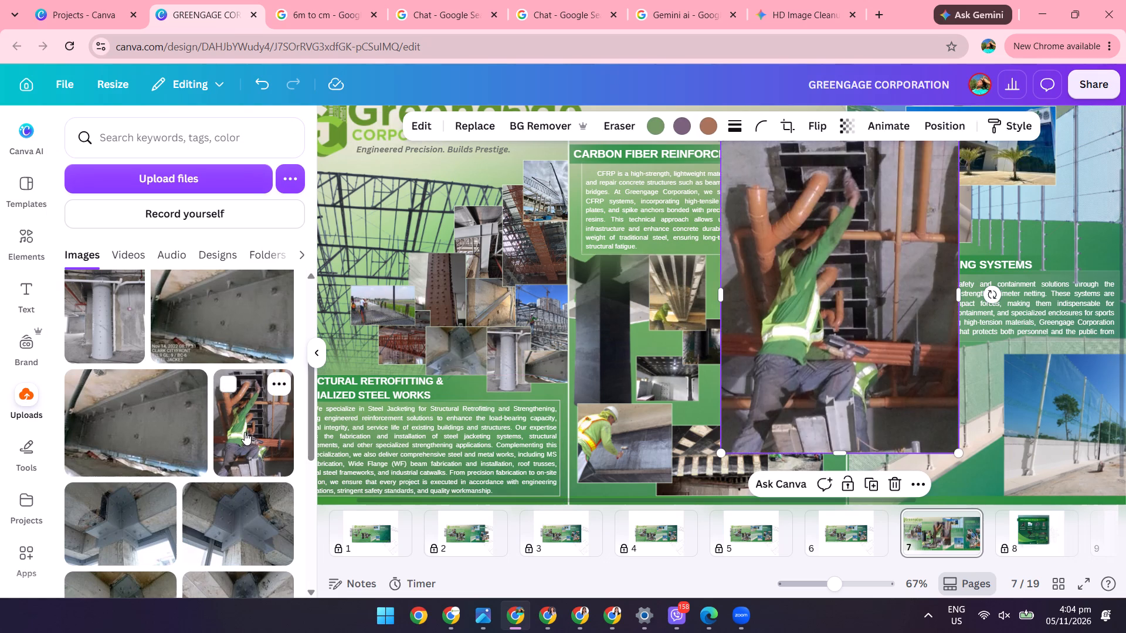
Give the photo of the worker among orange pipes a solid border of weight 1 in pastel gray green #c8d2b5.
{"action": "left_click", "coordinate": [737, 130]}
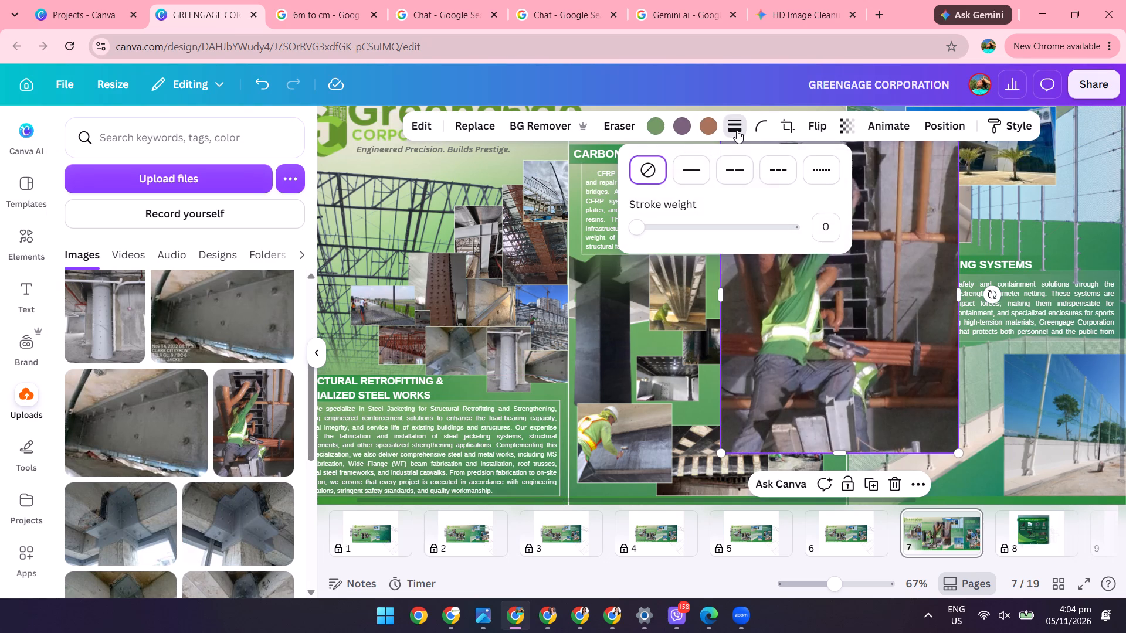
{"action": "left_click", "coordinate": [822, 226]}
{"action": "key", "text": "BackSpace"}
{"action": "key", "text": "1"}
{"action": "key", "text": "Return"}
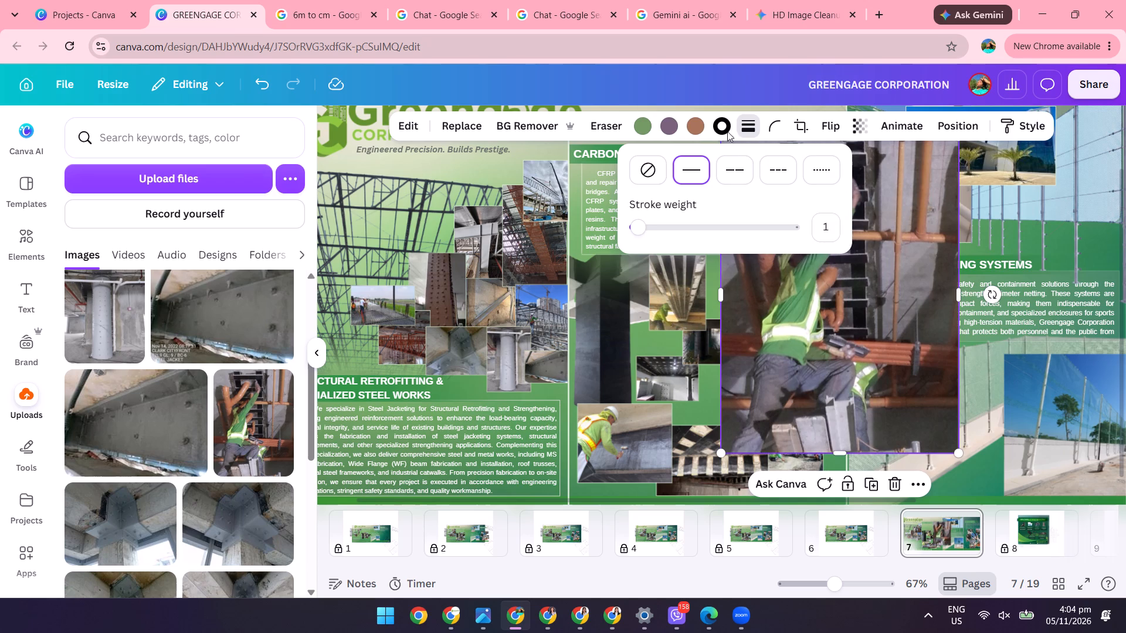
{"action": "left_click", "coordinate": [716, 130]}
{"action": "left_click", "coordinate": [141, 239]}
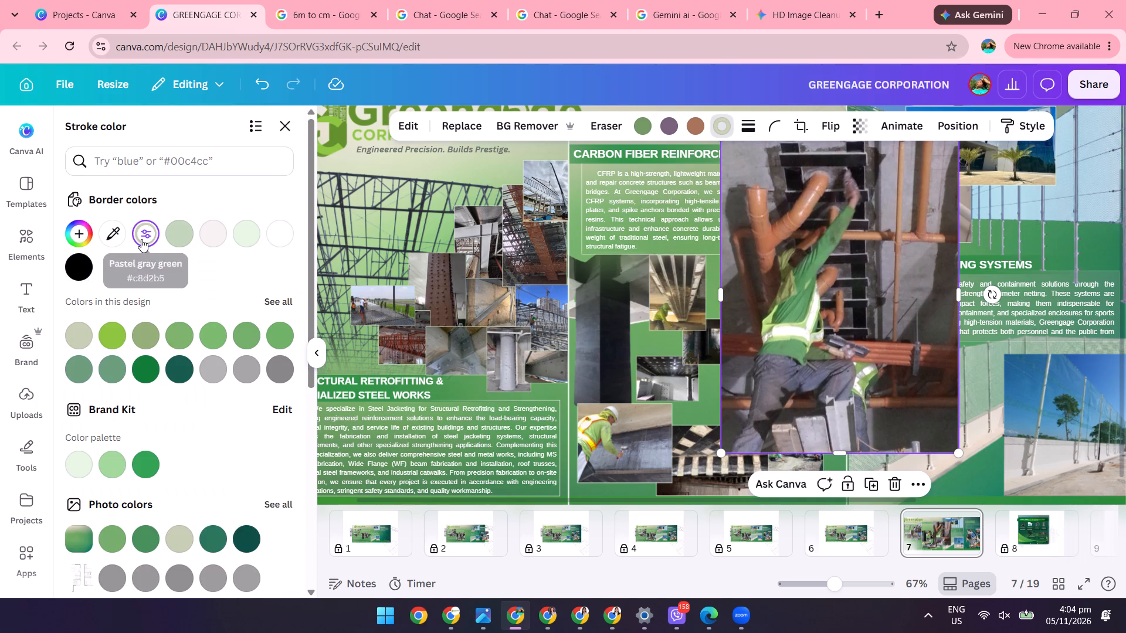
{"action": "left_click", "coordinate": [288, 125]}
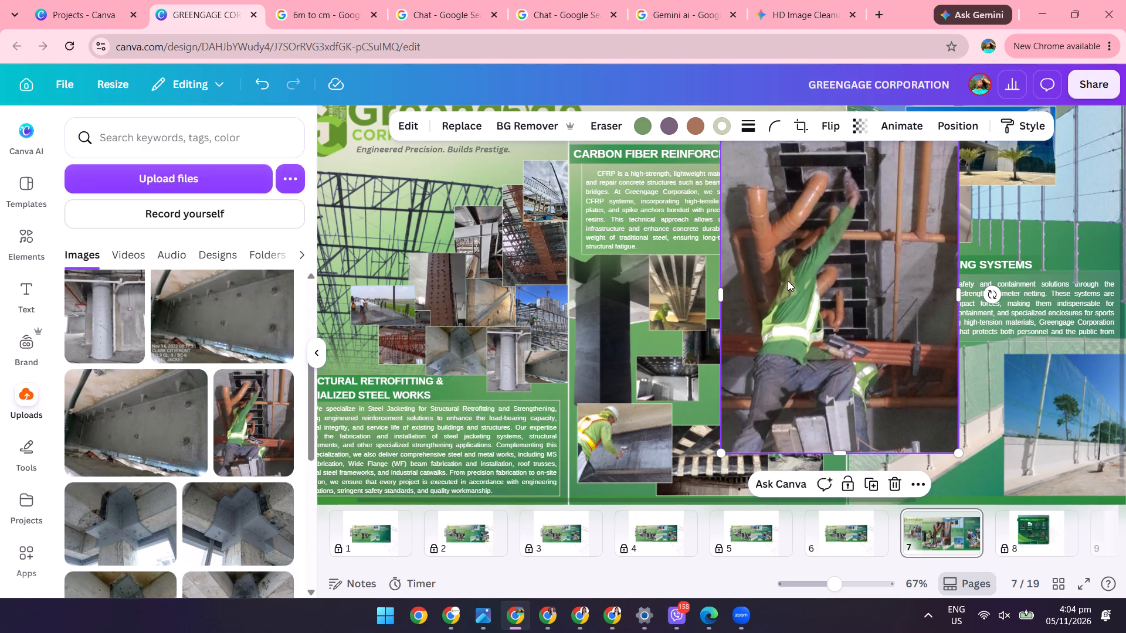
Shrink the orange-pipes worker photo to collage size and place it in the Carbon Fiber Reinforced Polymer collage, overlapping the arched ceiling photo's upper edge.
{"action": "left_click_drag", "start_coordinate": [775, 288], "coordinate": [676, 318]}
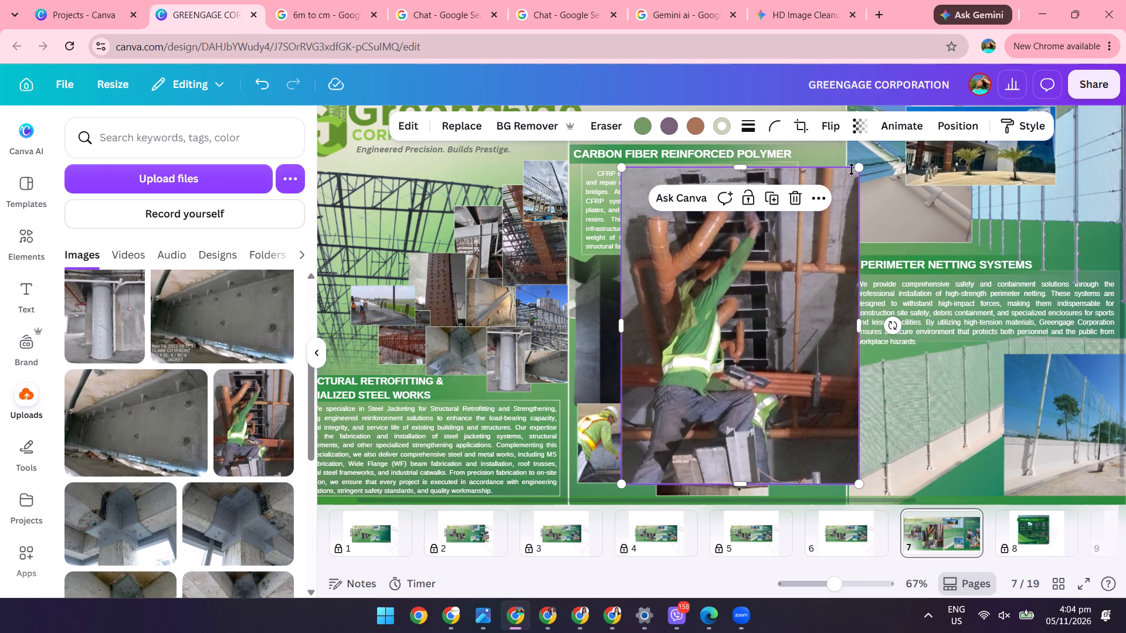
{"action": "left_click_drag", "start_coordinate": [859, 166], "coordinate": [696, 378]}
{"action": "left_click_drag", "start_coordinate": [652, 458], "coordinate": [698, 392]}
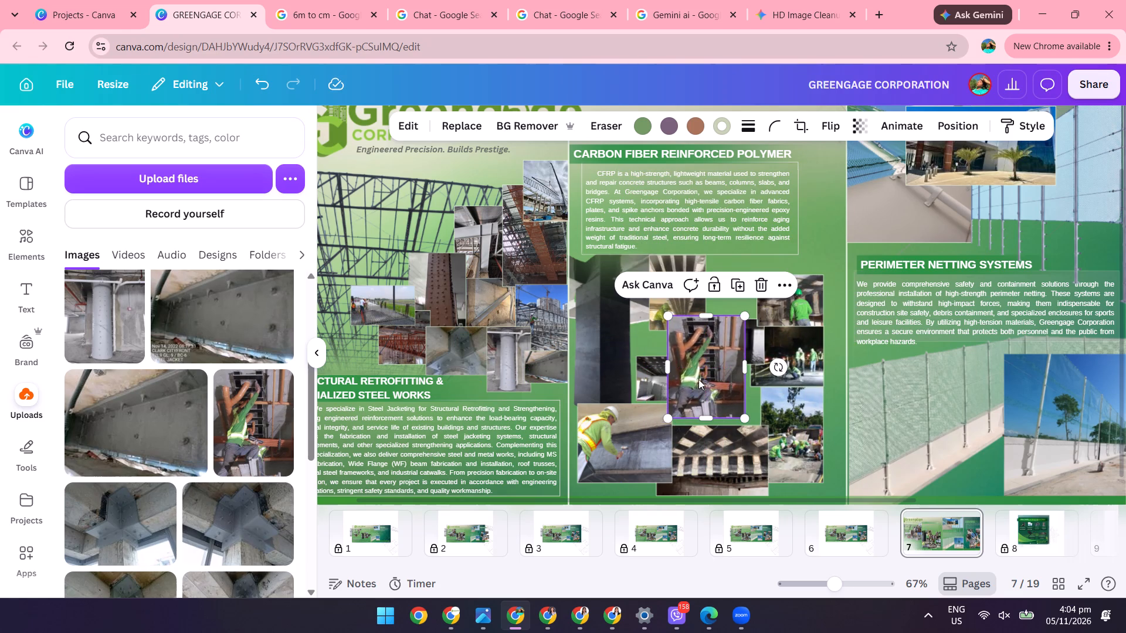
{"action": "left_click", "coordinate": [832, 484]}
{"action": "left_click", "coordinate": [728, 346]}
{"action": "left_click_drag", "start_coordinate": [748, 316], "coordinate": [714, 360]}
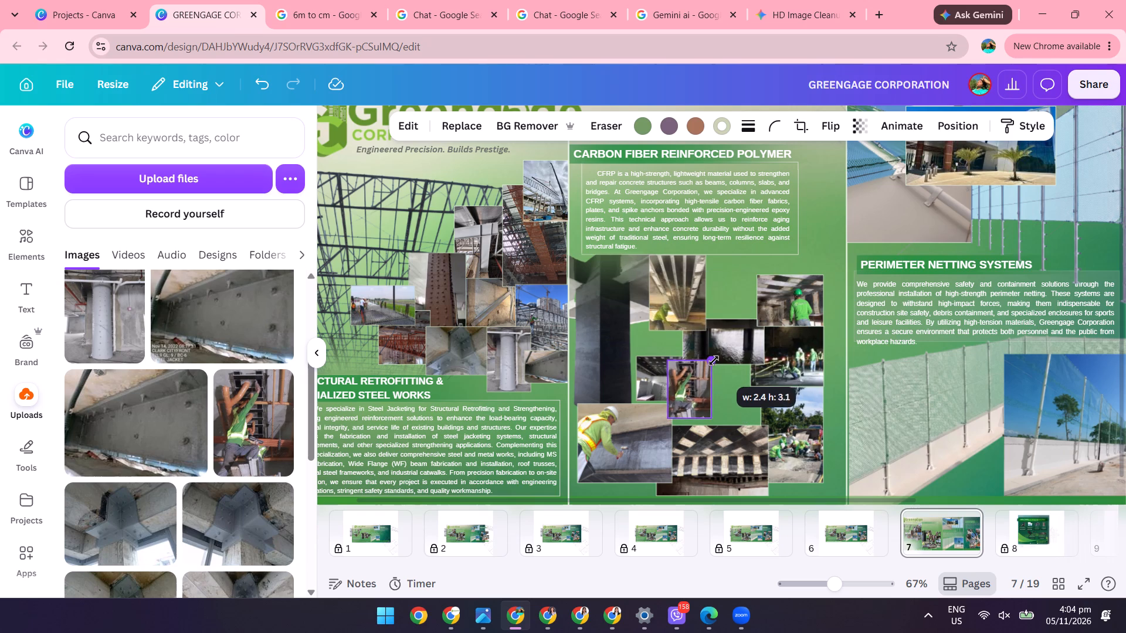
{"action": "left_click_drag", "start_coordinate": [714, 360], "coordinate": [738, 345]}
{"action": "left_click_drag", "start_coordinate": [697, 380], "coordinate": [737, 403]}
{"action": "scroll", "coordinate": [736, 403], "scroll_direction": "down", "scroll_amount": 1}
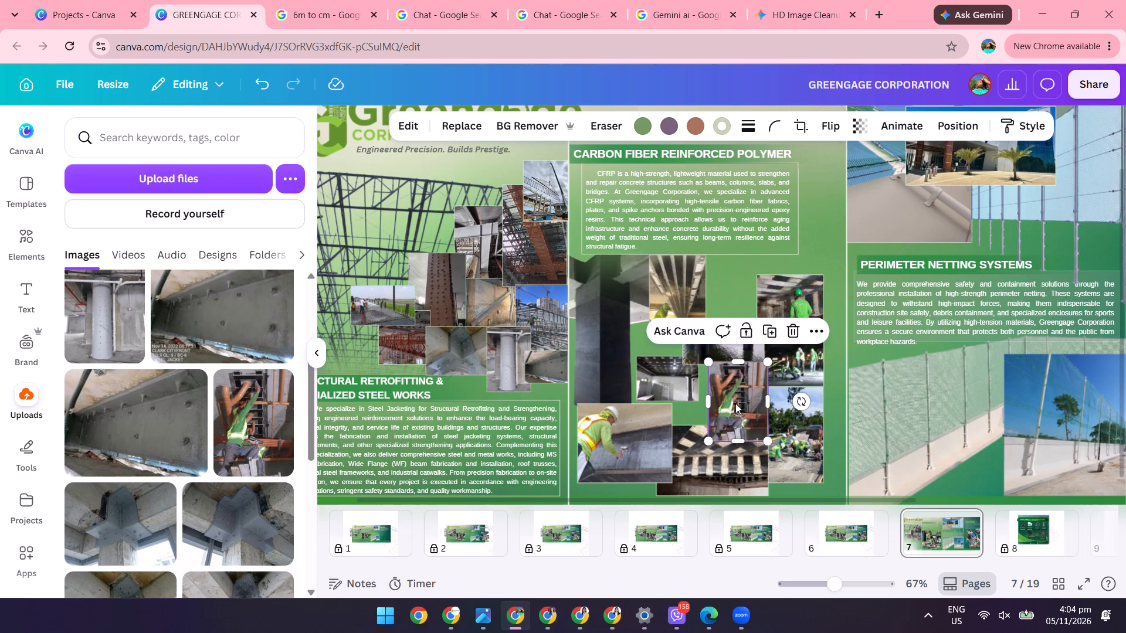
Tighten the collage's bottom row by slightly shrinking the arched ceiling photo and moving the yellow-vest worker photo up.
{"action": "left_click", "coordinate": [725, 447]}
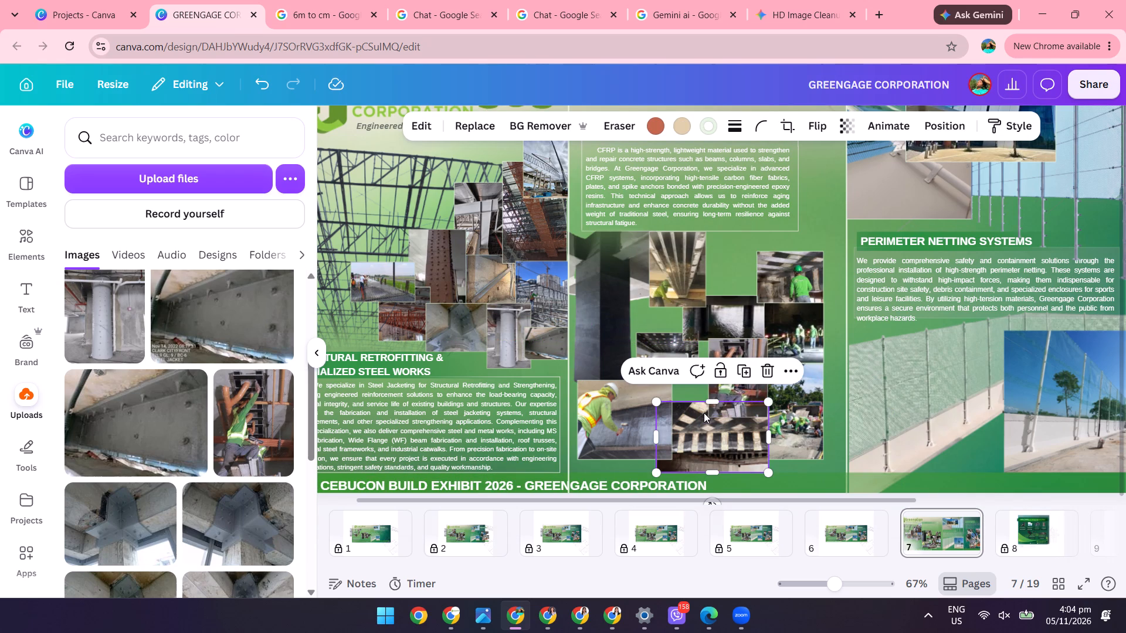
{"action": "left_click", "coordinate": [671, 283]}
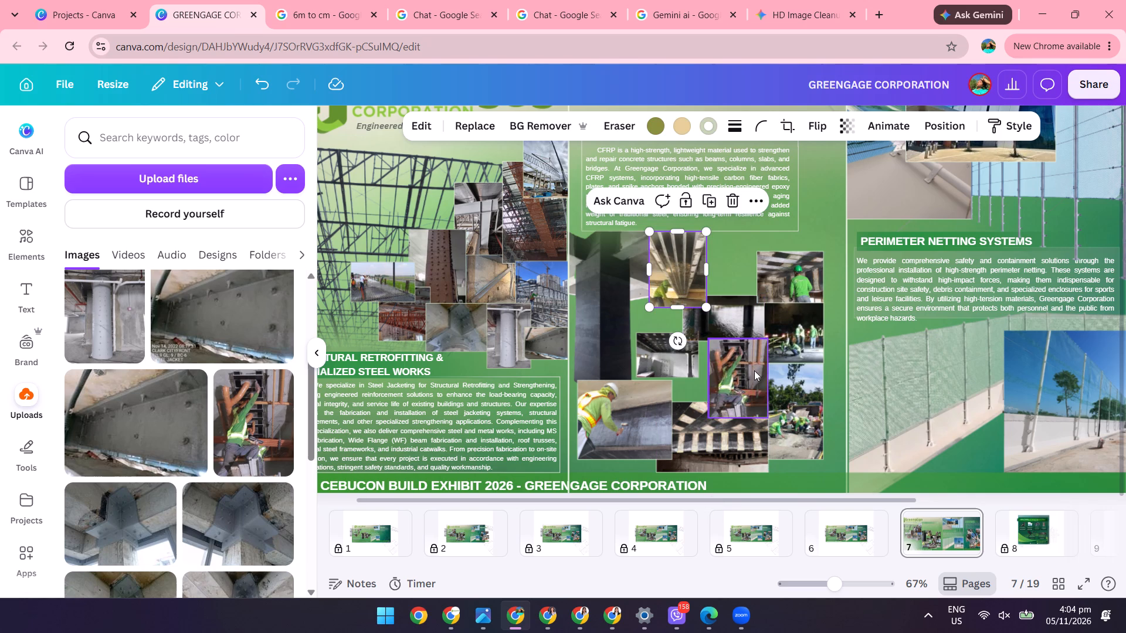
{"action": "left_click_drag", "start_coordinate": [671, 365], "coordinate": [671, 392]}
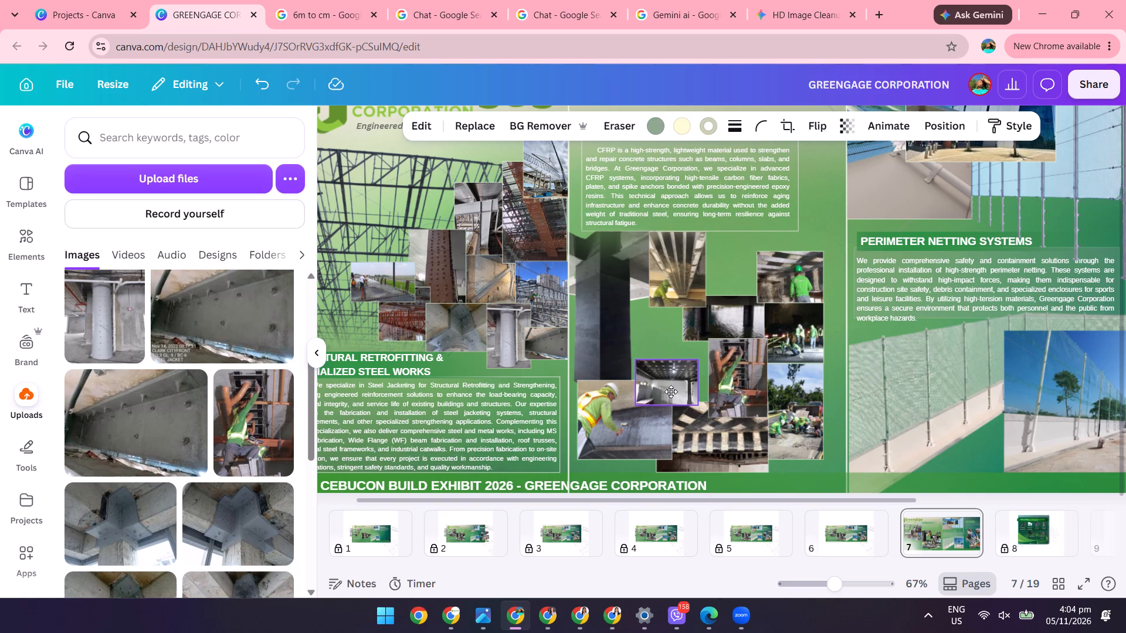
{"action": "left_click_drag", "start_coordinate": [671, 392], "coordinate": [673, 389]}
{"action": "left_click", "coordinate": [706, 433]}
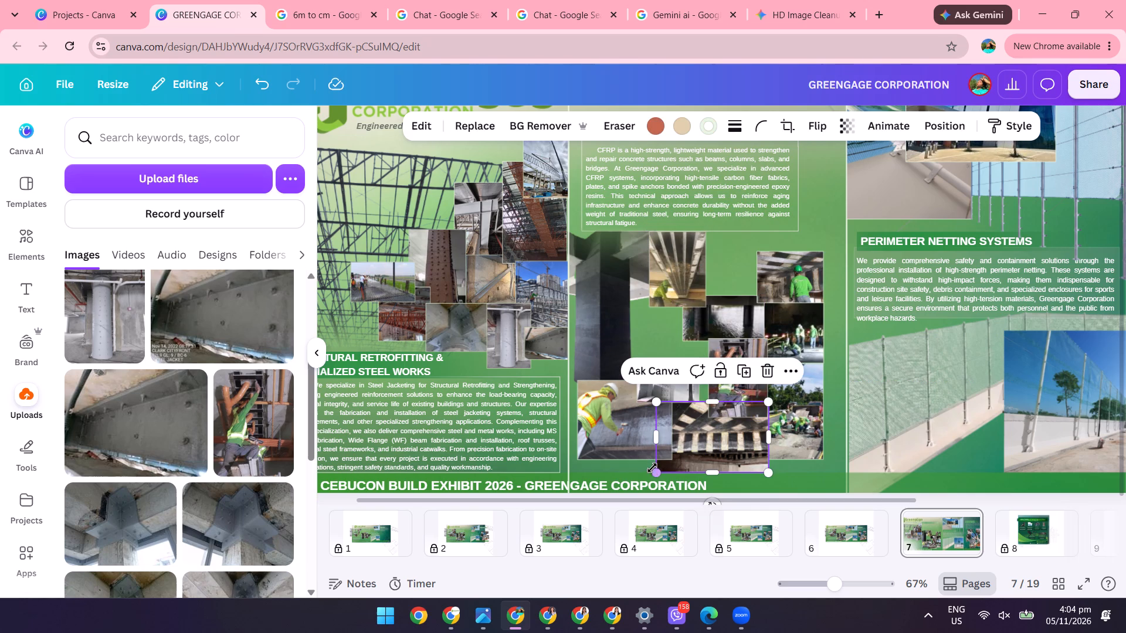
{"action": "left_click_drag", "start_coordinate": [656, 474], "coordinate": [667, 458]}
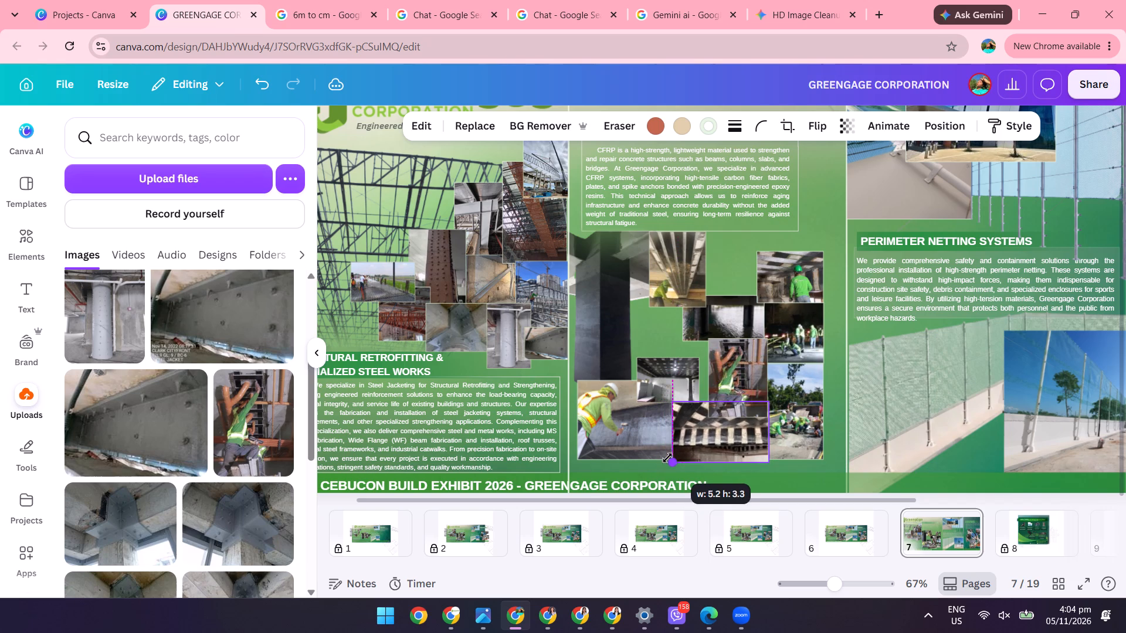
{"action": "left_click_drag", "start_coordinate": [667, 458], "coordinate": [659, 467]}
{"action": "left_click_drag", "start_coordinate": [623, 438], "coordinate": [619, 406]}
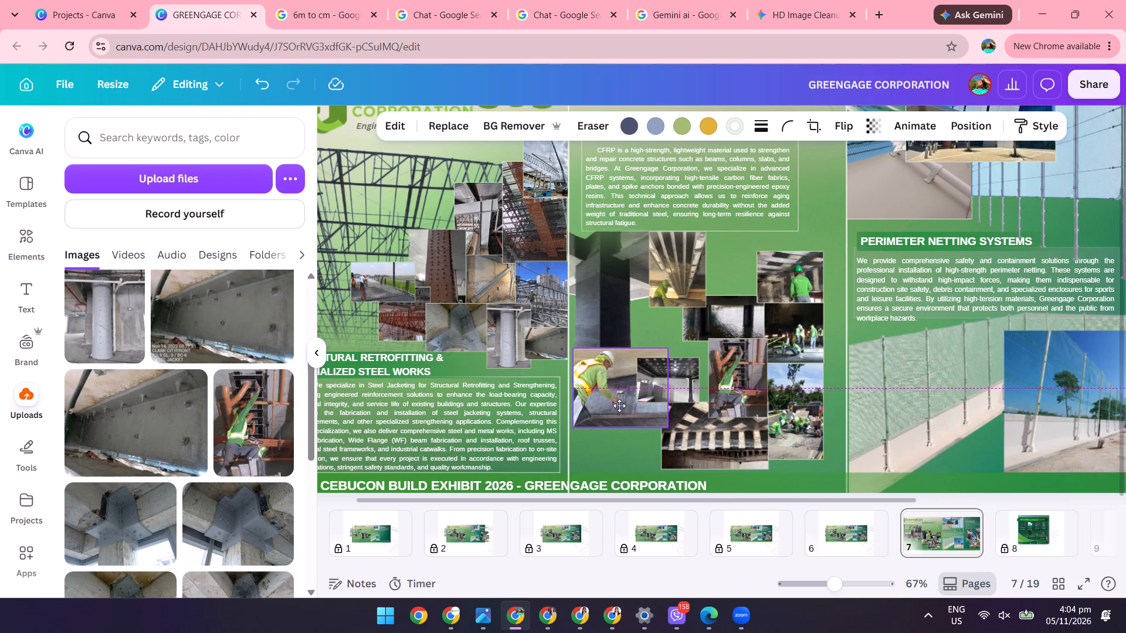
{"action": "left_click_drag", "start_coordinate": [619, 406], "coordinate": [619, 419]}
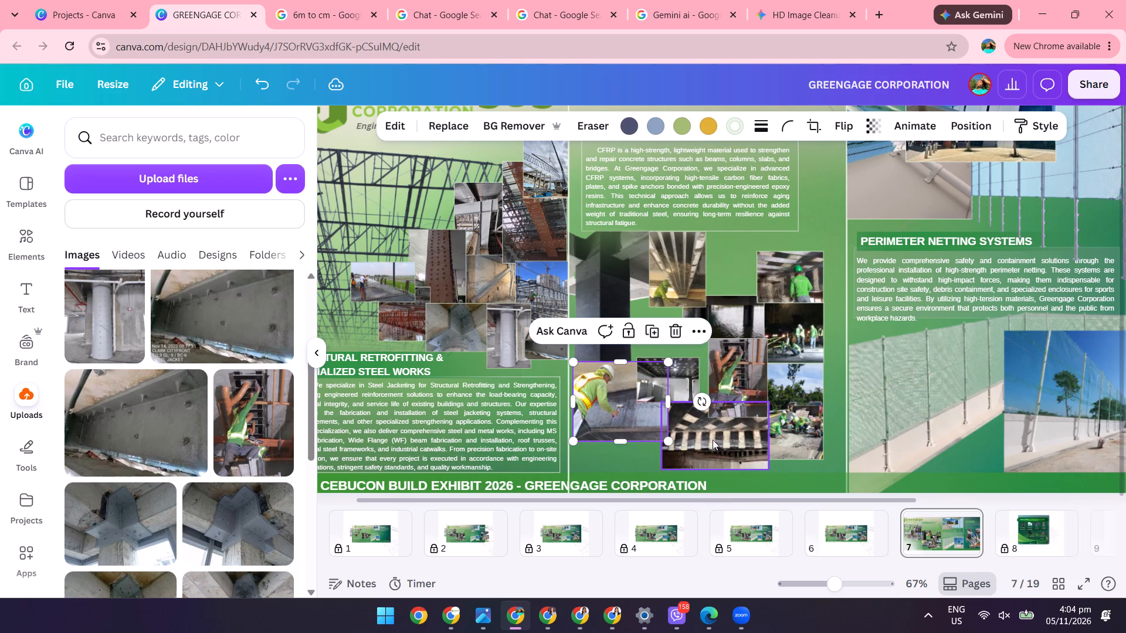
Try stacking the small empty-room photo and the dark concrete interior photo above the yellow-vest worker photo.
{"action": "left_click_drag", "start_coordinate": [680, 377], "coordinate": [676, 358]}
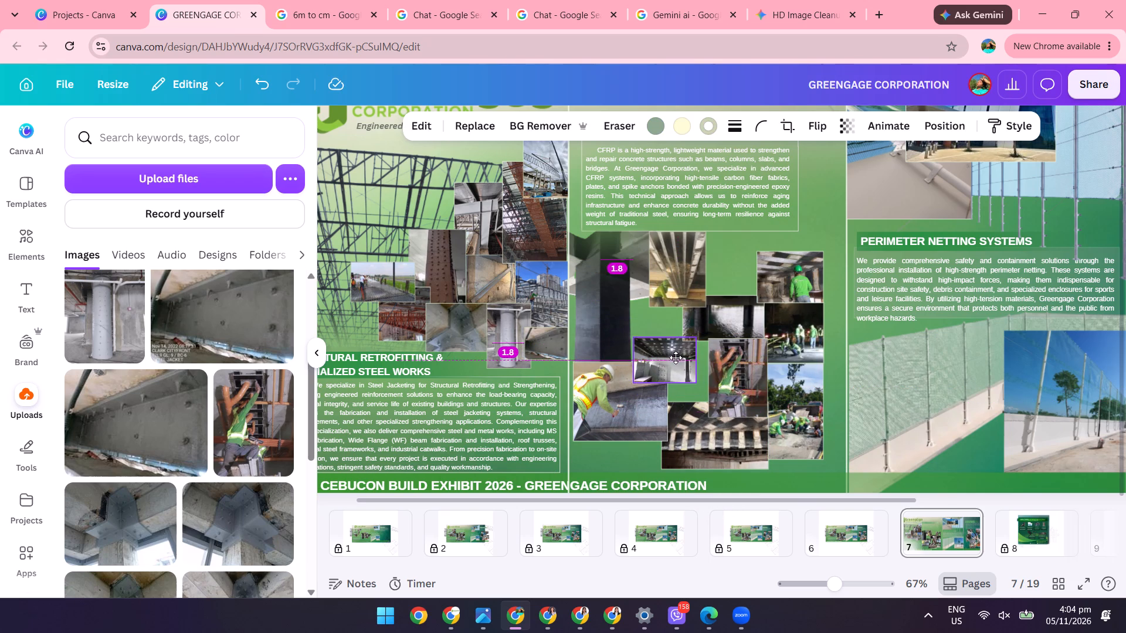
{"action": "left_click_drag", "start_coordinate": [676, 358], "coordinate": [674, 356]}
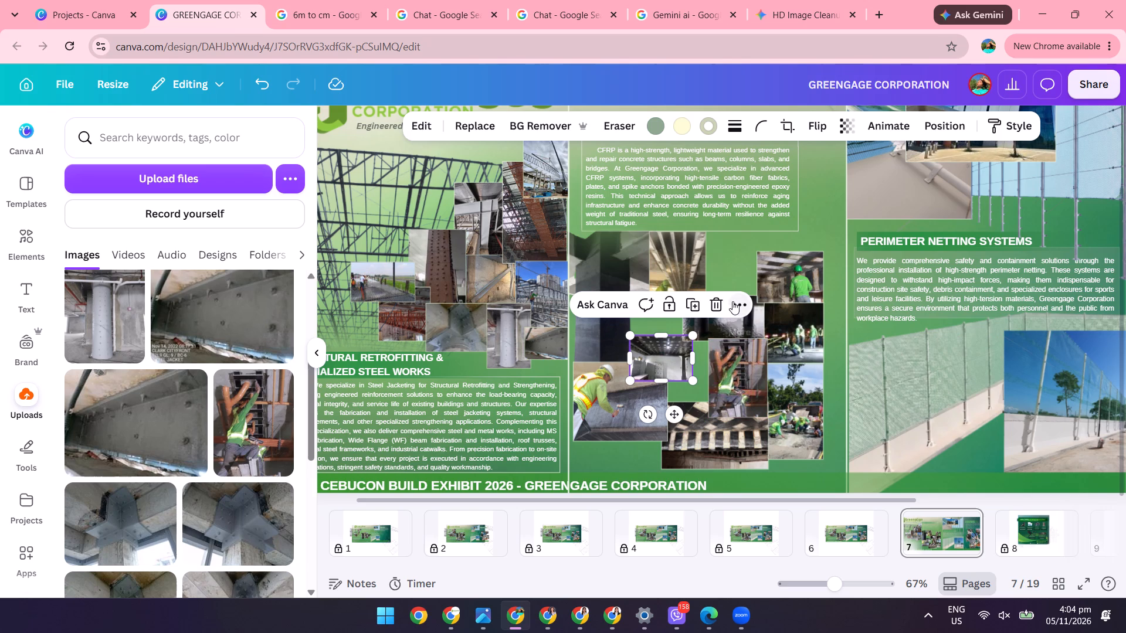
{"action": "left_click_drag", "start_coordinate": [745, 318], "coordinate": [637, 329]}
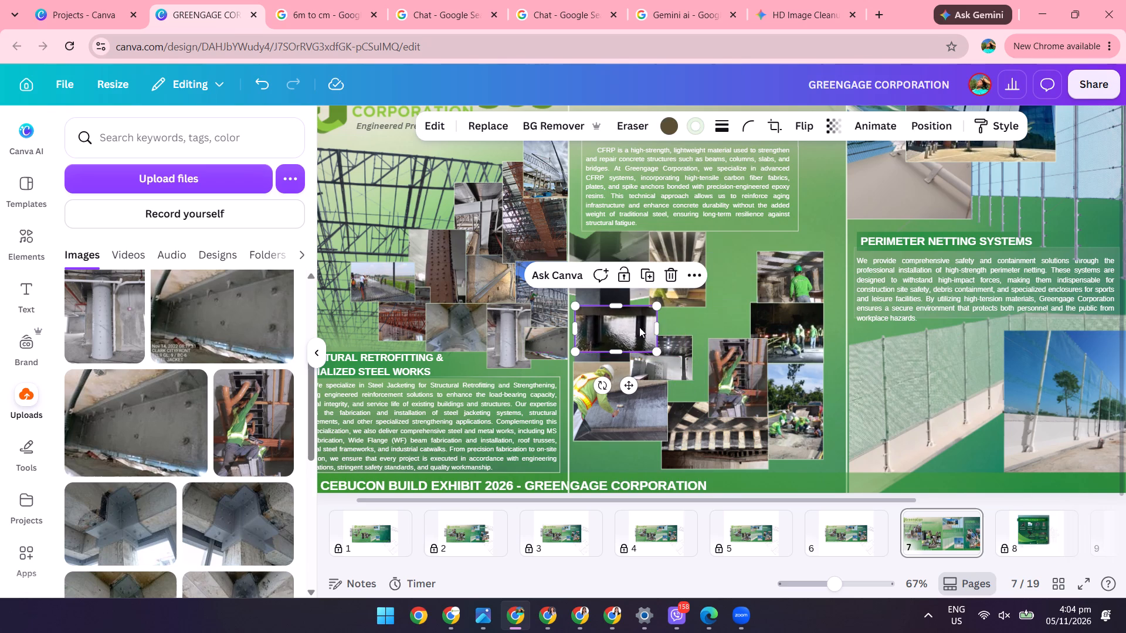
Slightly enlarge the photo of the worker in the green helmet beneath the ceiling beams.
{"action": "left_click", "coordinate": [796, 283]}
{"action": "left_click_drag", "start_coordinate": [826, 250], "coordinate": [830, 242]}
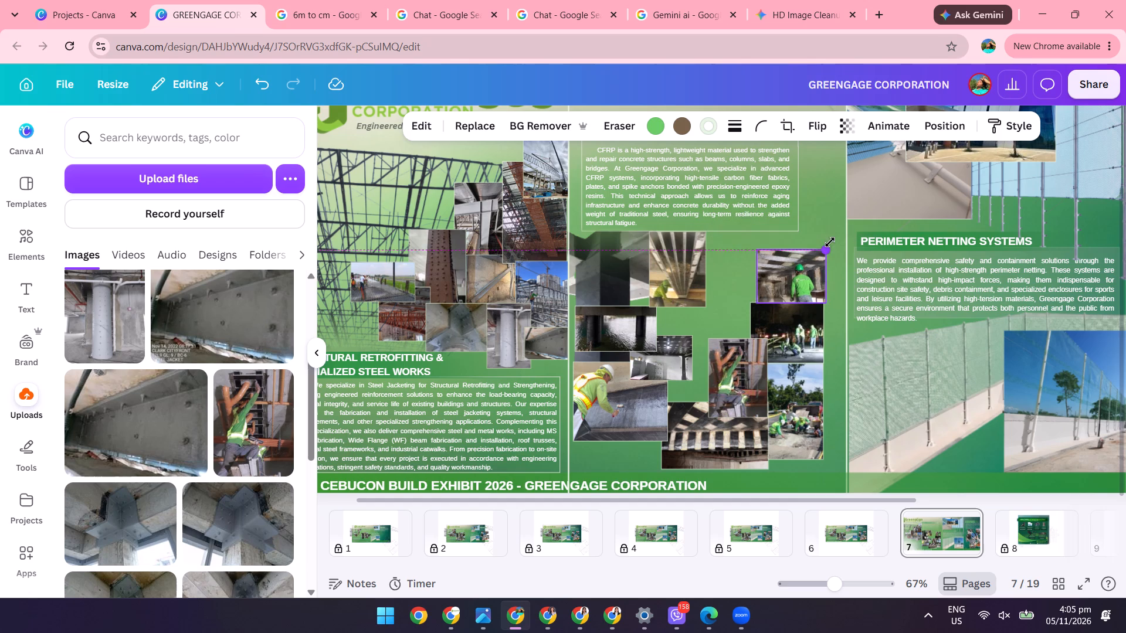
{"action": "left_click_drag", "start_coordinate": [830, 242], "coordinate": [833, 239]}
Place the dark concrete photo under the slightly lowered ceiling-beams photo, and move the empty-room photo between the beams and green-helmet worker photos.
{"action": "scroll", "coordinate": [812, 288], "scroll_direction": "up", "scroll_amount": 1}
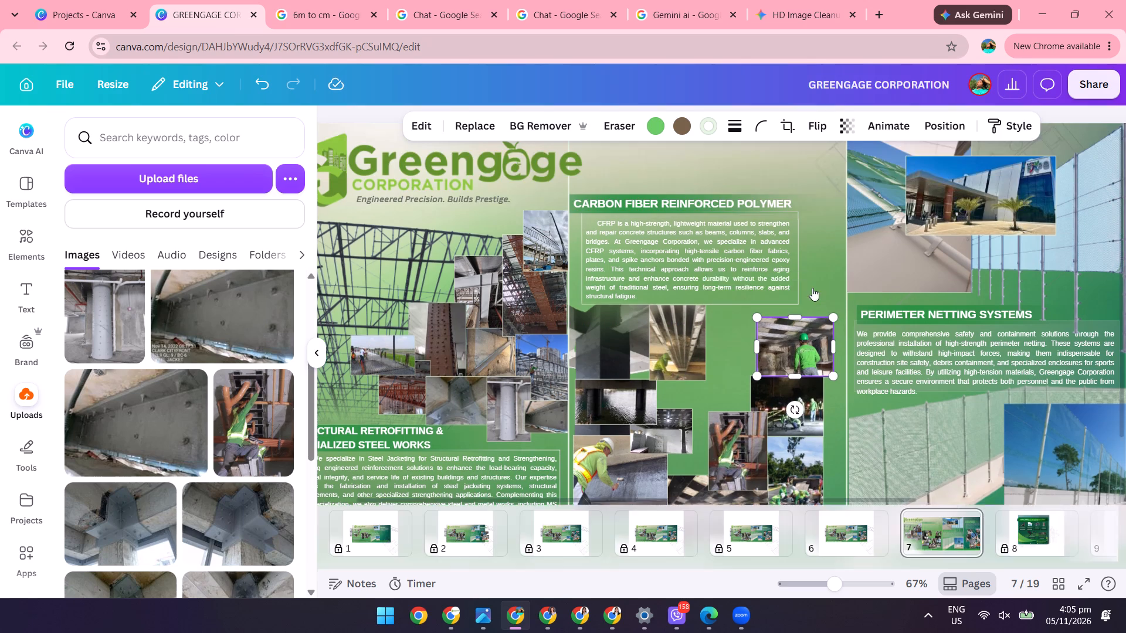
{"action": "scroll", "coordinate": [812, 288], "scroll_direction": "up", "scroll_amount": 1}
{"action": "scroll", "coordinate": [812, 288], "scroll_direction": "down", "scroll_amount": 2}
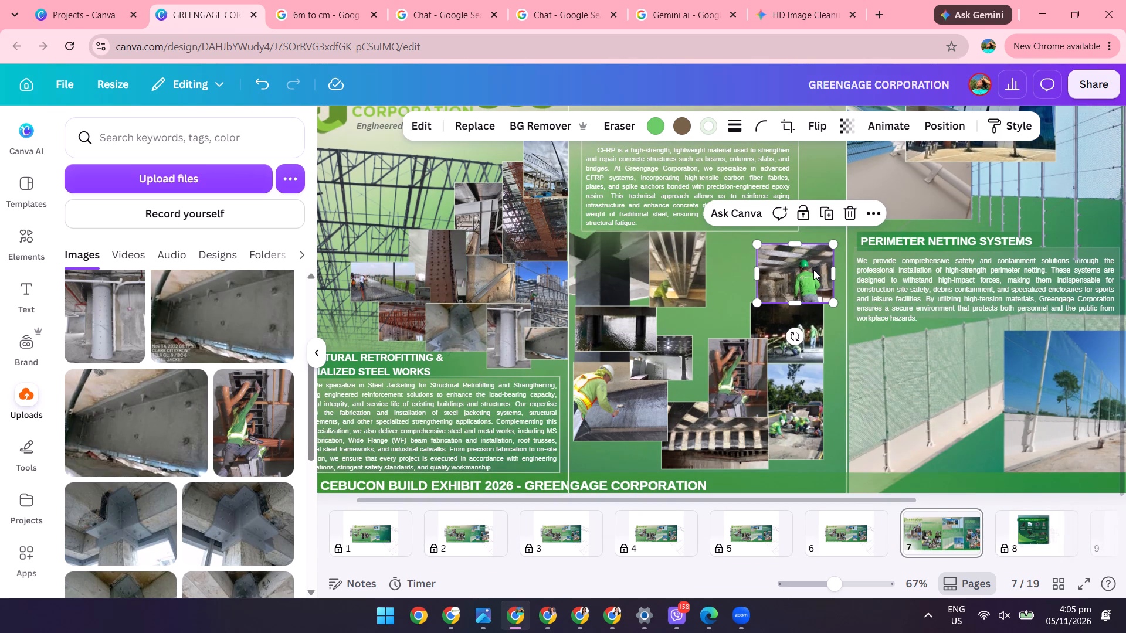
{"action": "left_click_drag", "start_coordinate": [684, 273], "coordinate": [686, 284]}
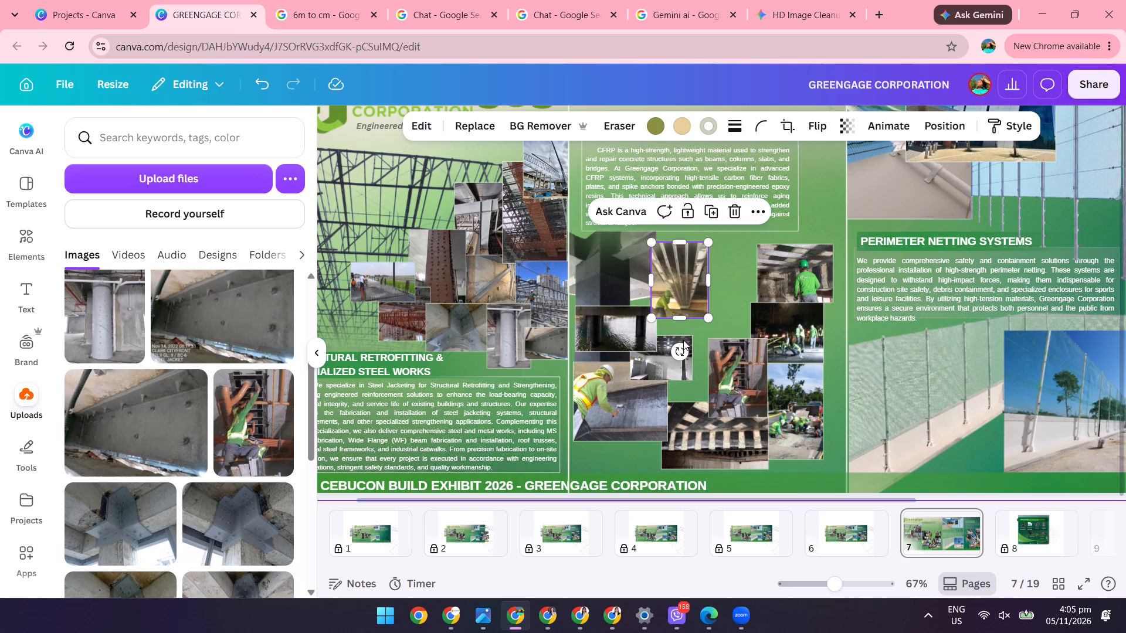
{"action": "left_click_drag", "start_coordinate": [662, 370], "coordinate": [676, 370]}
{"action": "left_click_drag", "start_coordinate": [604, 327], "coordinate": [655, 326]}
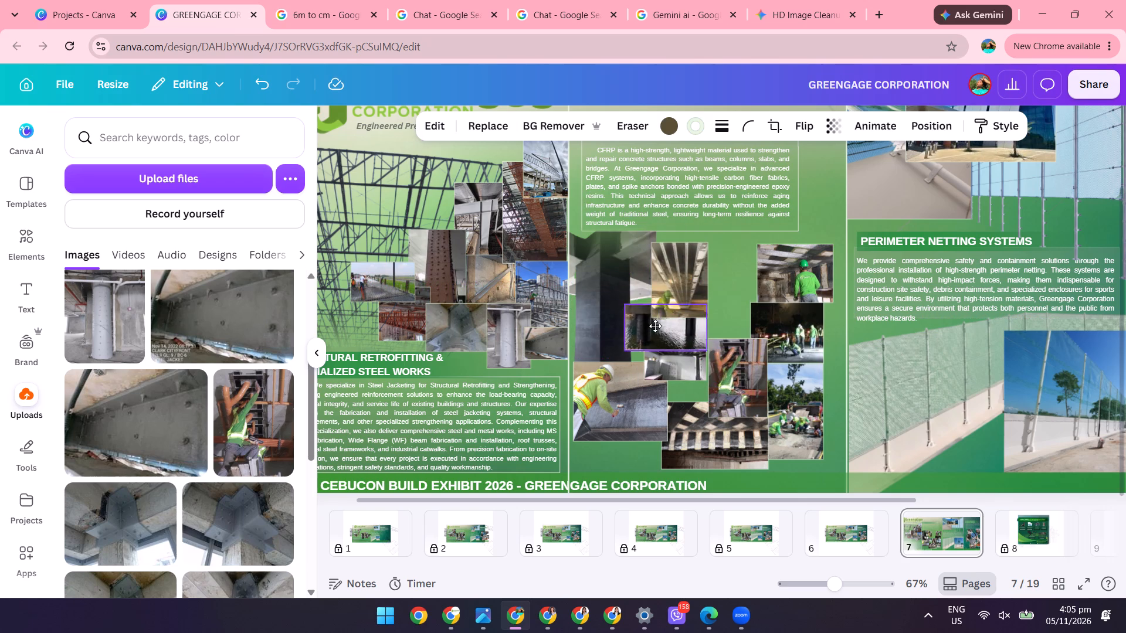
{"action": "left_click_drag", "start_coordinate": [655, 326], "coordinate": [658, 319]}
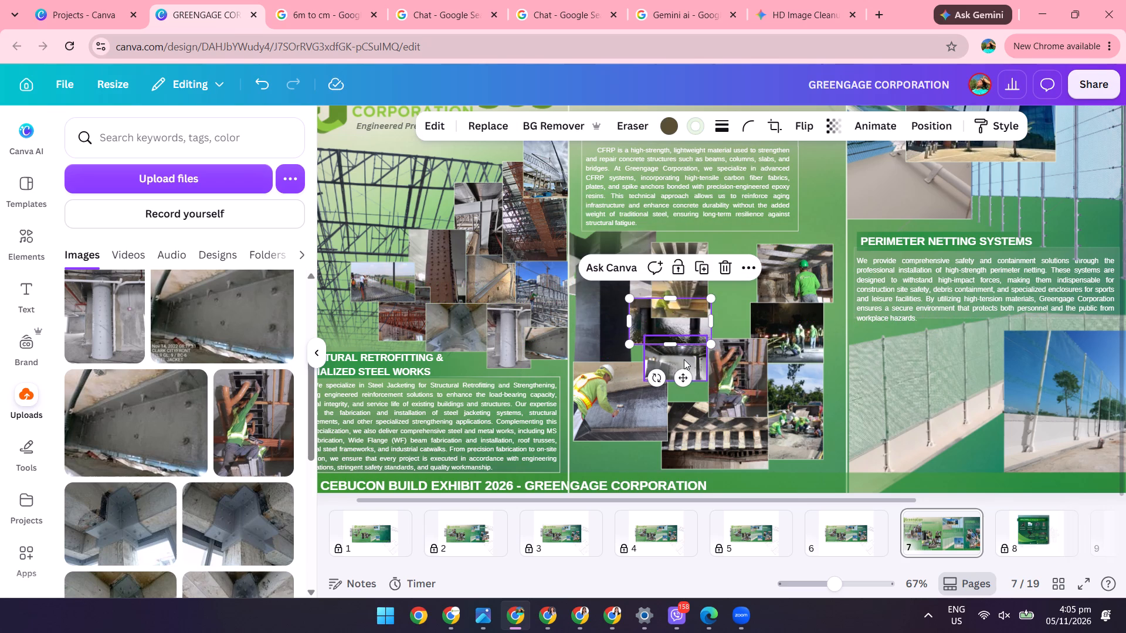
{"action": "left_click_drag", "start_coordinate": [684, 359], "coordinate": [758, 278]}
Enlarge the dark concrete photo and shift it to fill the gap between the column photo and the orange-pipes worker photo.
{"action": "left_click", "coordinate": [697, 331]}
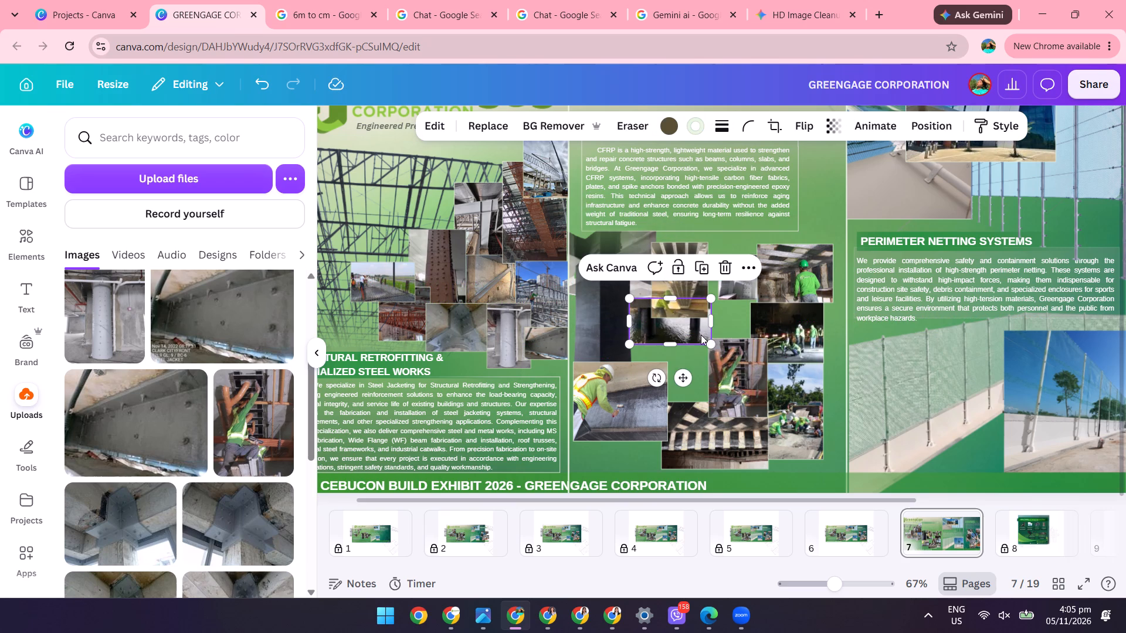
{"action": "left_click_drag", "start_coordinate": [711, 342], "coordinate": [732, 375]}
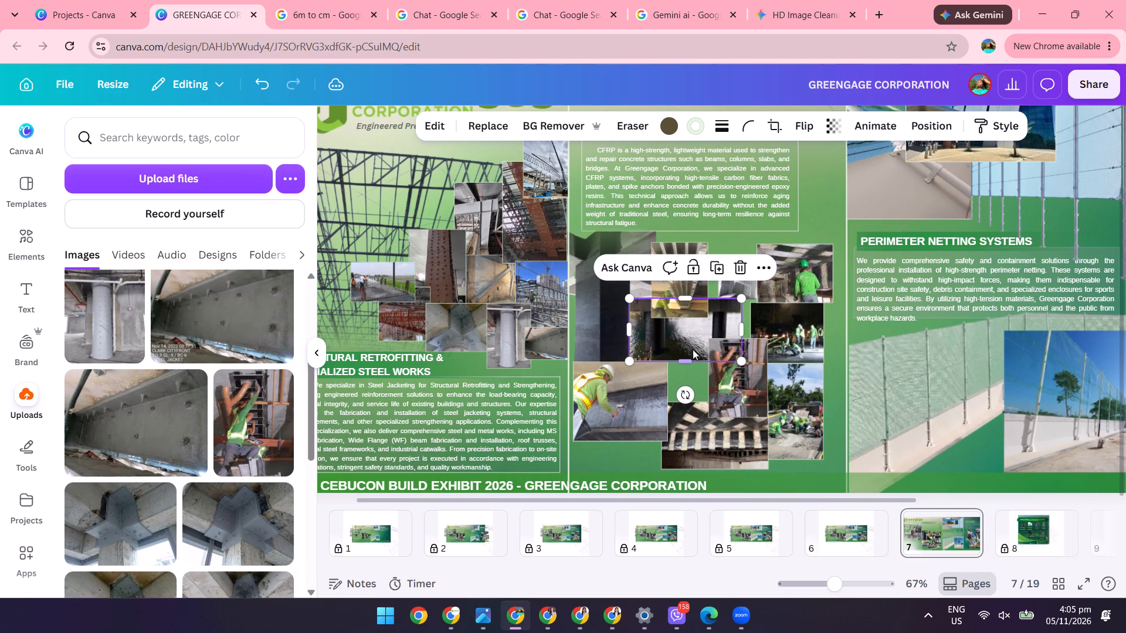
{"action": "left_click_drag", "start_coordinate": [667, 337], "coordinate": [655, 337]}
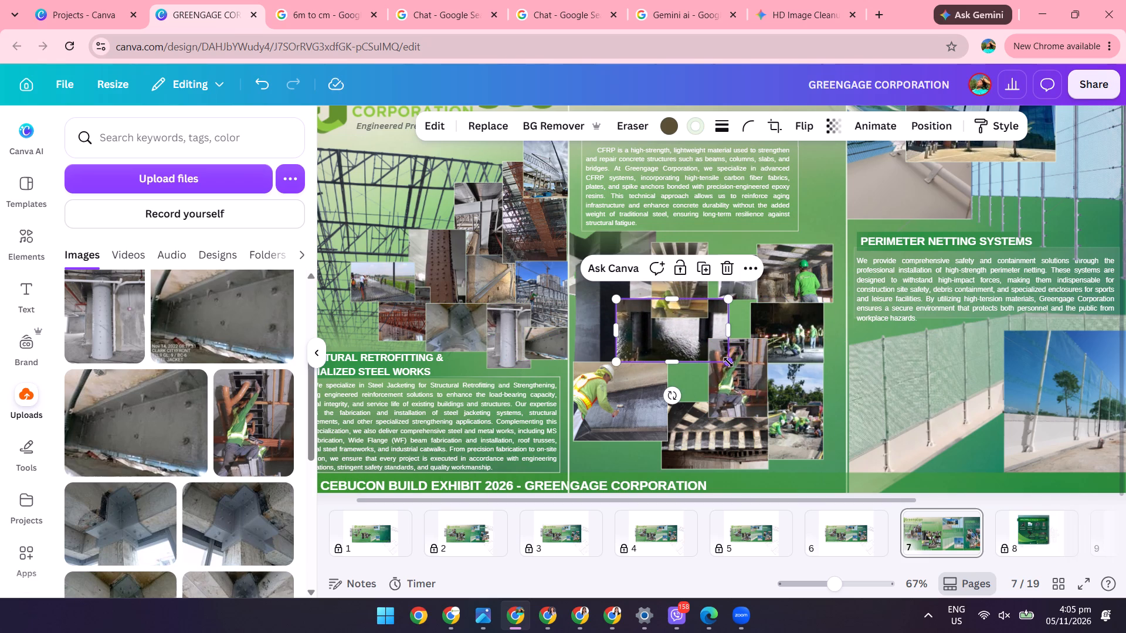
{"action": "left_click_drag", "start_coordinate": [727, 362], "coordinate": [734, 368]}
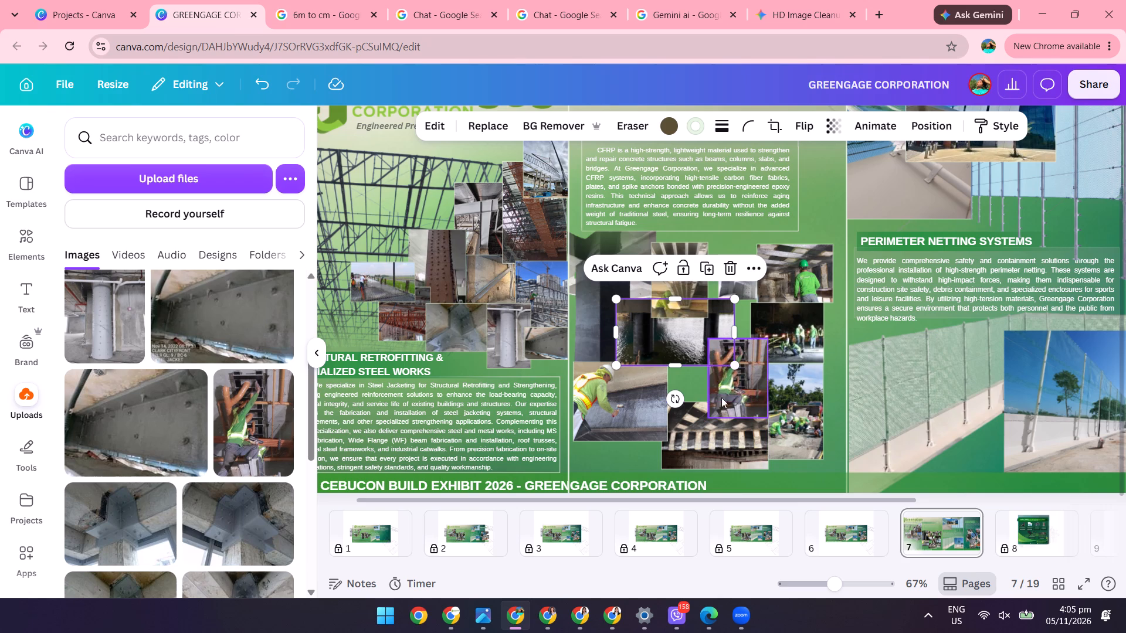
{"action": "left_click", "coordinate": [734, 379]}
{"action": "left_click", "coordinate": [734, 376]}
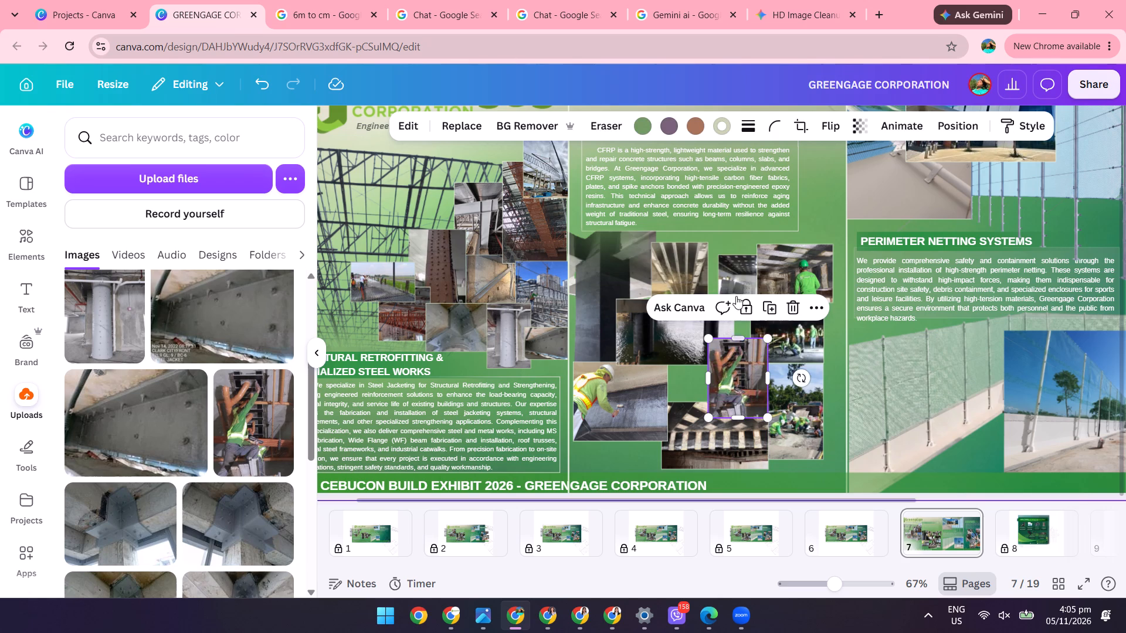
Line up the ceiling-beams, empty-room and green-helmet worker photos in a row level with the column photo's top edge.
{"action": "left_click", "coordinate": [739, 283]}
{"action": "left_click_drag", "start_coordinate": [740, 273], "coordinate": [729, 249]}
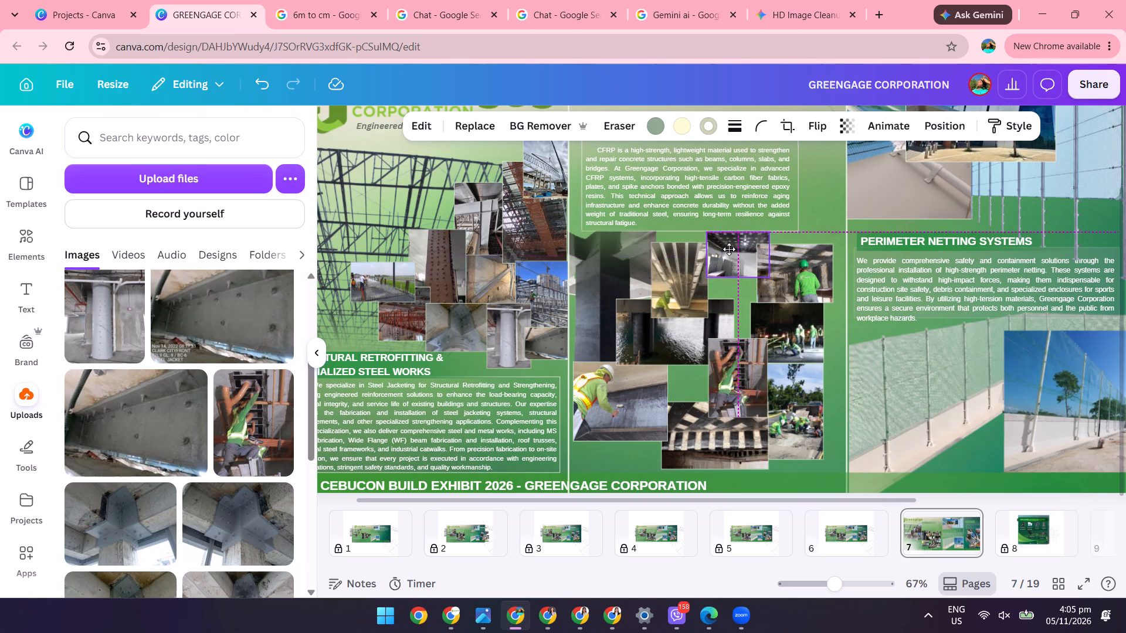
{"action": "left_click_drag", "start_coordinate": [729, 249], "coordinate": [730, 249]}
{"action": "left_click_drag", "start_coordinate": [685, 281], "coordinate": [689, 271]}
{"action": "left_click", "coordinate": [731, 263]}
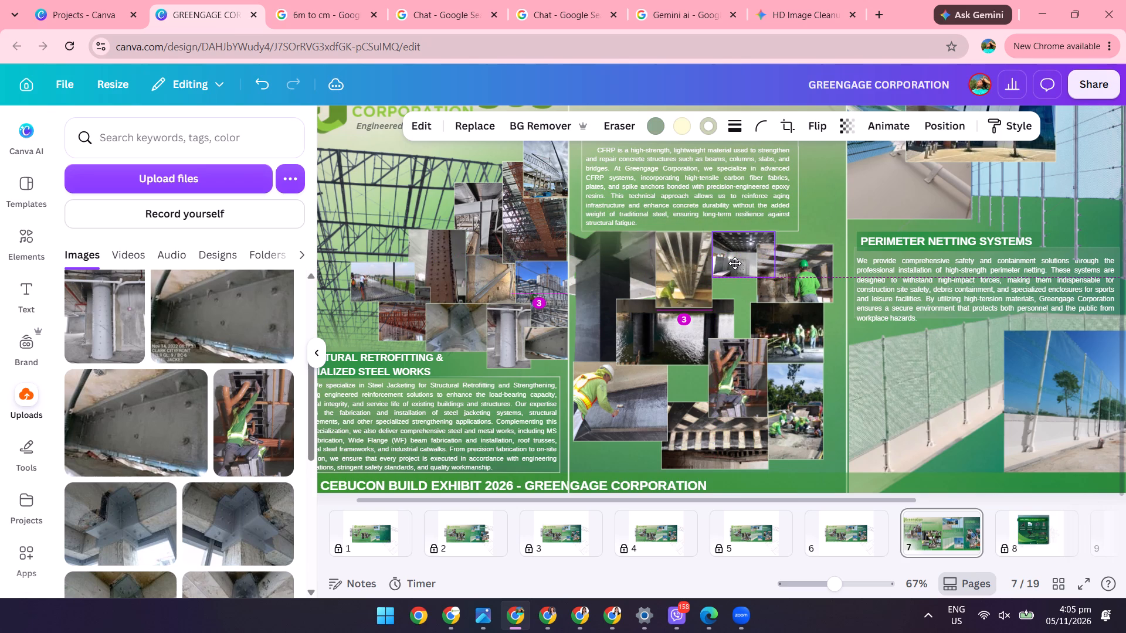
{"action": "left_click_drag", "start_coordinate": [813, 267], "coordinate": [822, 254]}
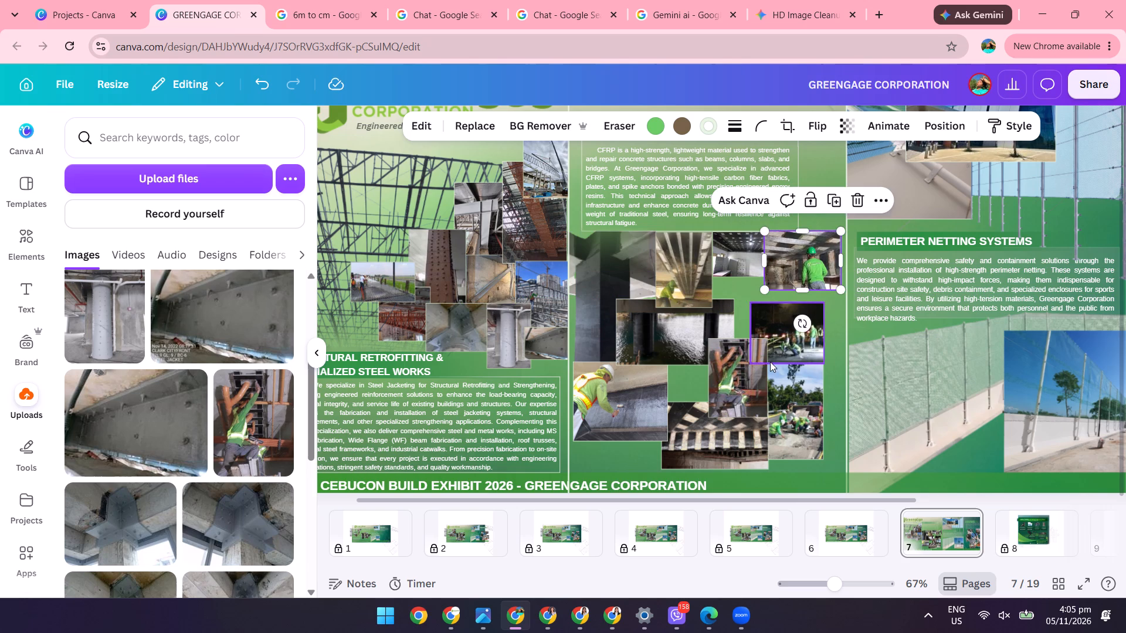
Move the roadside crew photo to the carbon-fiber panel's right edge, just under the night road-crew photo, and fine-tune its position.
{"action": "left_click_drag", "start_coordinate": [793, 415], "coordinate": [815, 408]}
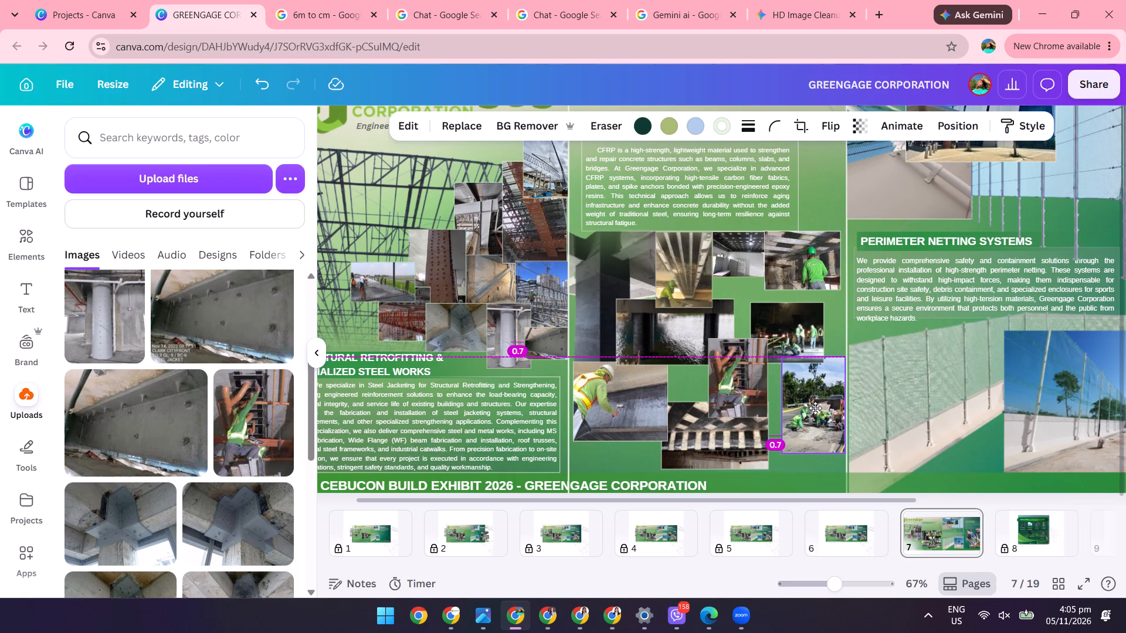
{"action": "left_click_drag", "start_coordinate": [815, 408], "coordinate": [815, 406]}
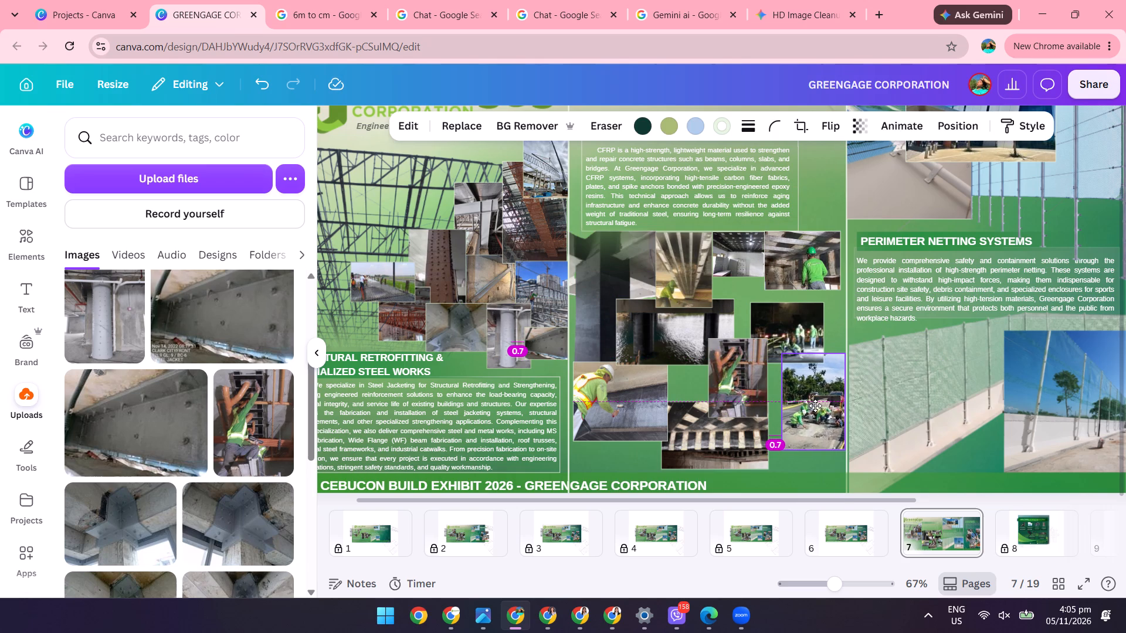
{"action": "left_click_drag", "start_coordinate": [815, 406], "coordinate": [816, 406]}
{"action": "left_click_drag", "start_coordinate": [816, 406], "coordinate": [816, 406]}
{"action": "left_click_drag", "start_coordinate": [816, 406], "coordinate": [815, 406]}
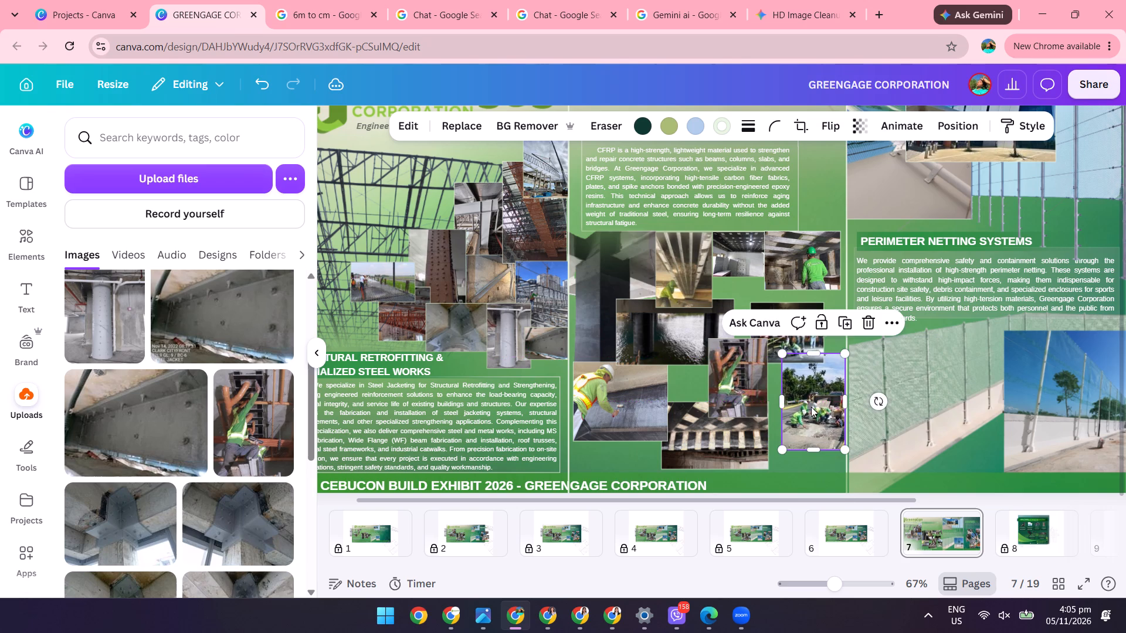
{"action": "scroll", "coordinate": [810, 403], "scroll_direction": "up", "scroll_amount": 1}
{"action": "scroll", "coordinate": [827, 379], "scroll_direction": "down", "scroll_amount": 1}
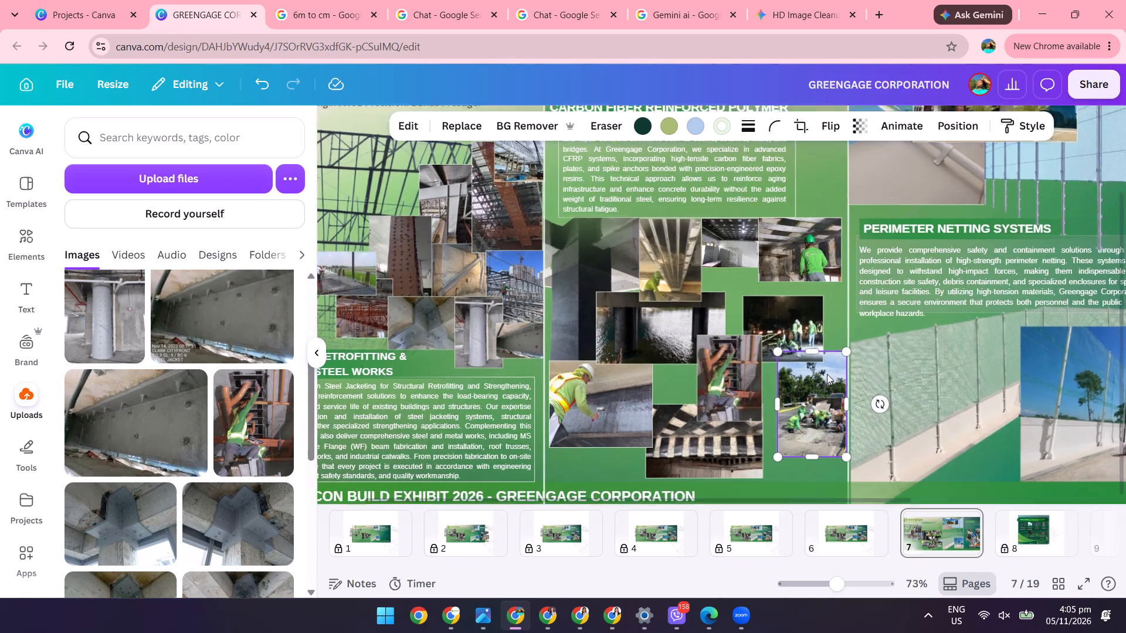
{"action": "left_click", "coordinate": [814, 418]}
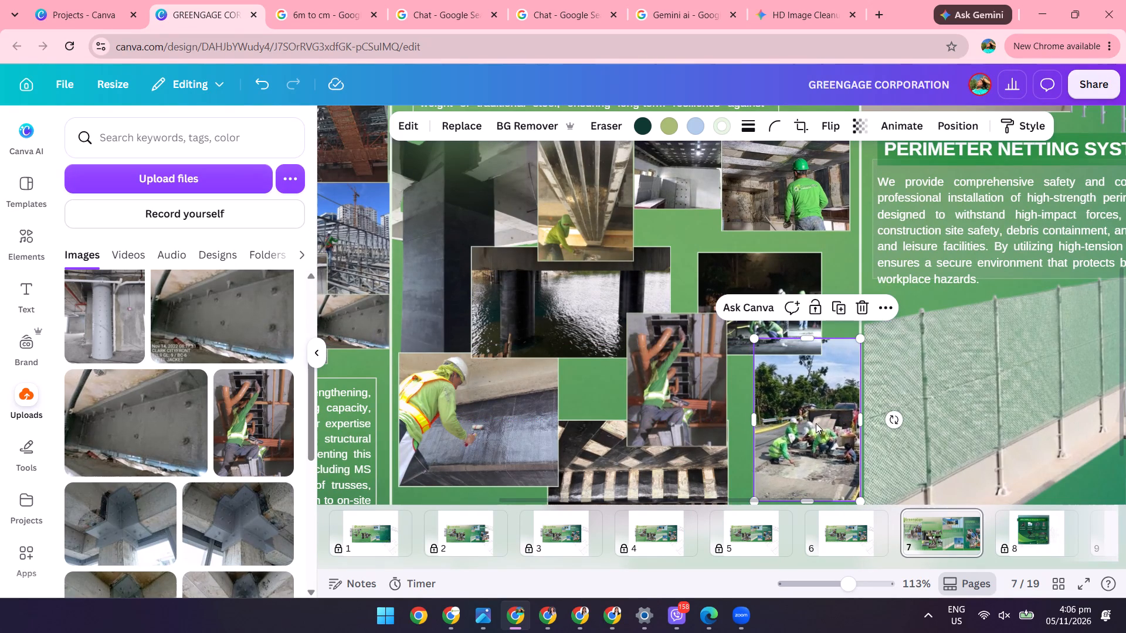
{"action": "left_click", "coordinate": [816, 423]}
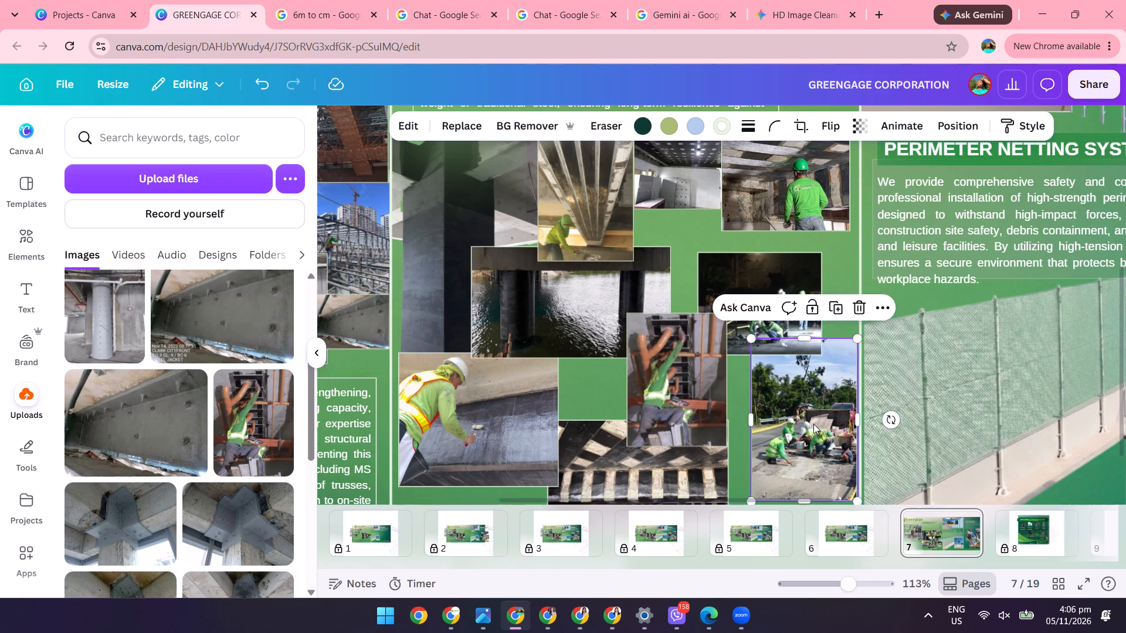
{"action": "left_click", "coordinate": [850, 411]}
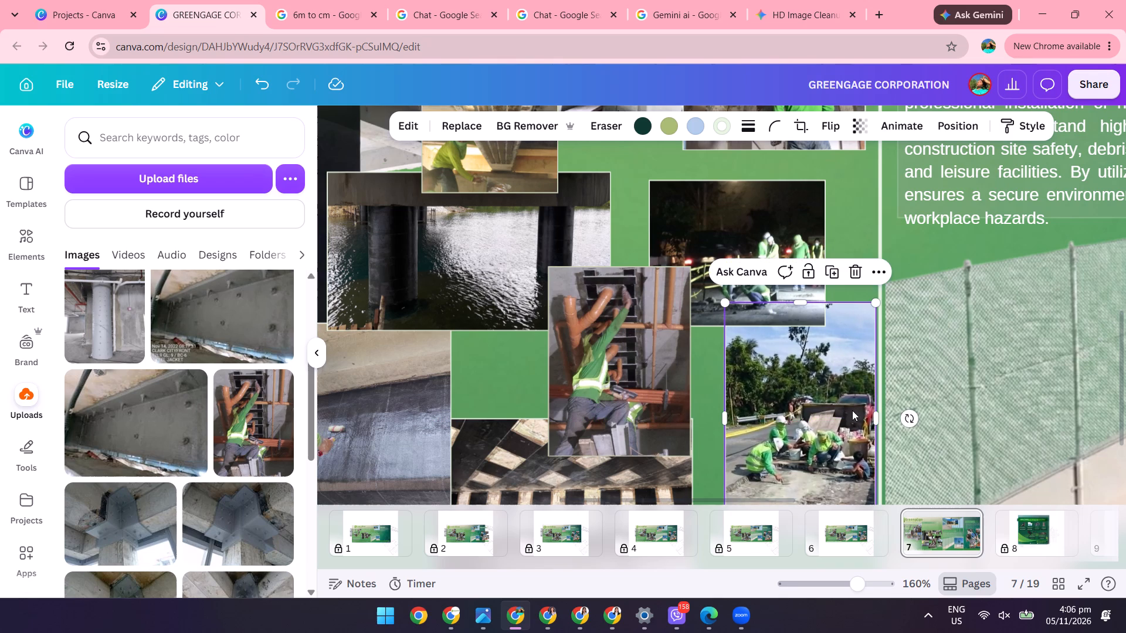
{"action": "scroll", "coordinate": [852, 410], "scroll_direction": "down", "scroll_amount": 1}
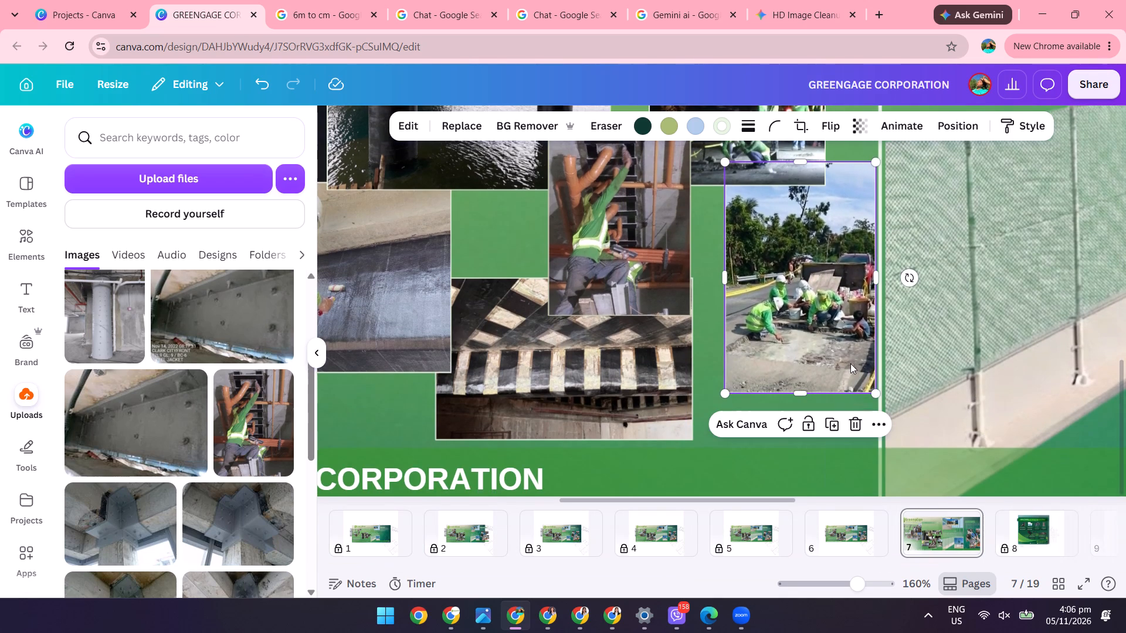
{"action": "left_click", "coordinate": [849, 360]}
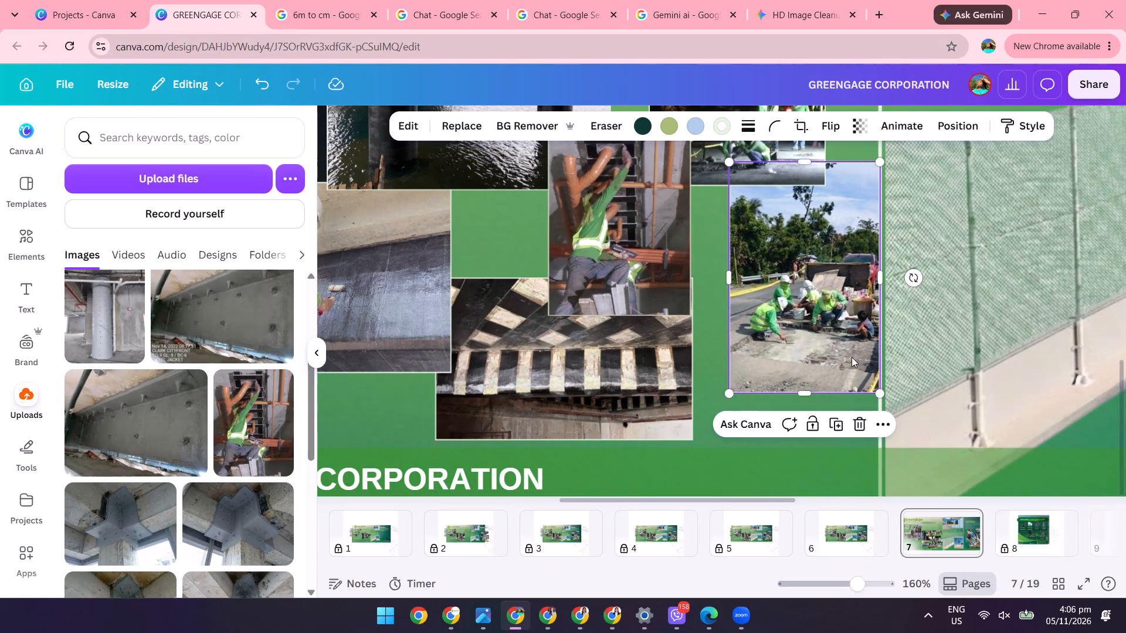
Slightly enlarge the empty-room photo and the neighbouring green-helmet worker photo, keeping their top edges level.
{"action": "scroll", "coordinate": [667, 297], "scroll_direction": "down", "scroll_amount": 2}
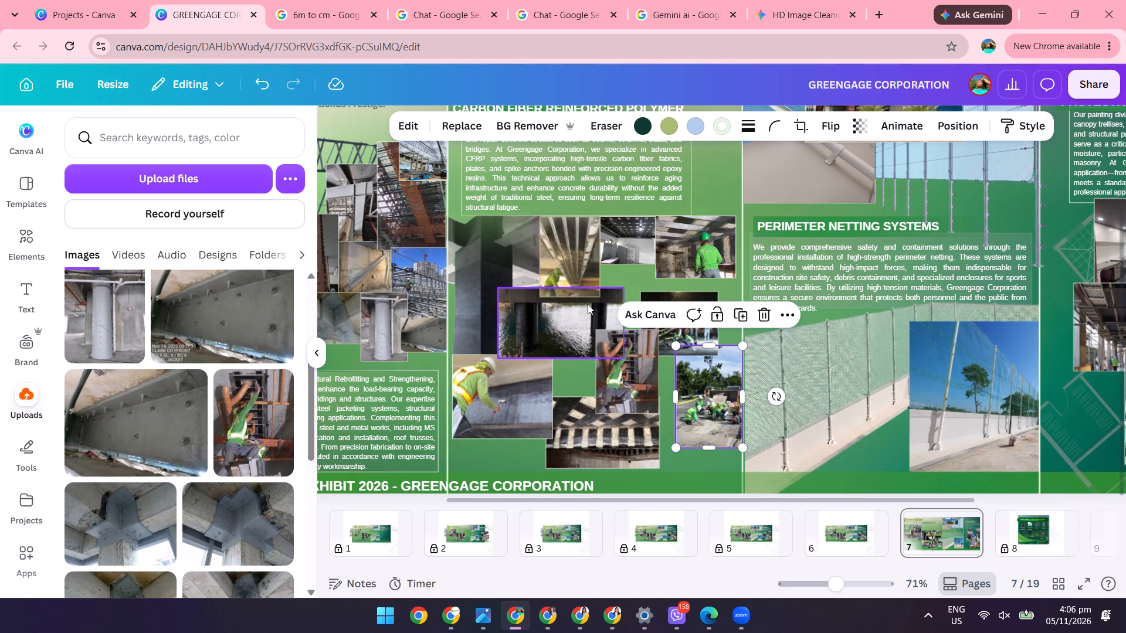
{"action": "left_click", "coordinate": [620, 237]}
{"action": "left_click_drag", "start_coordinate": [665, 261], "coordinate": [673, 276]}
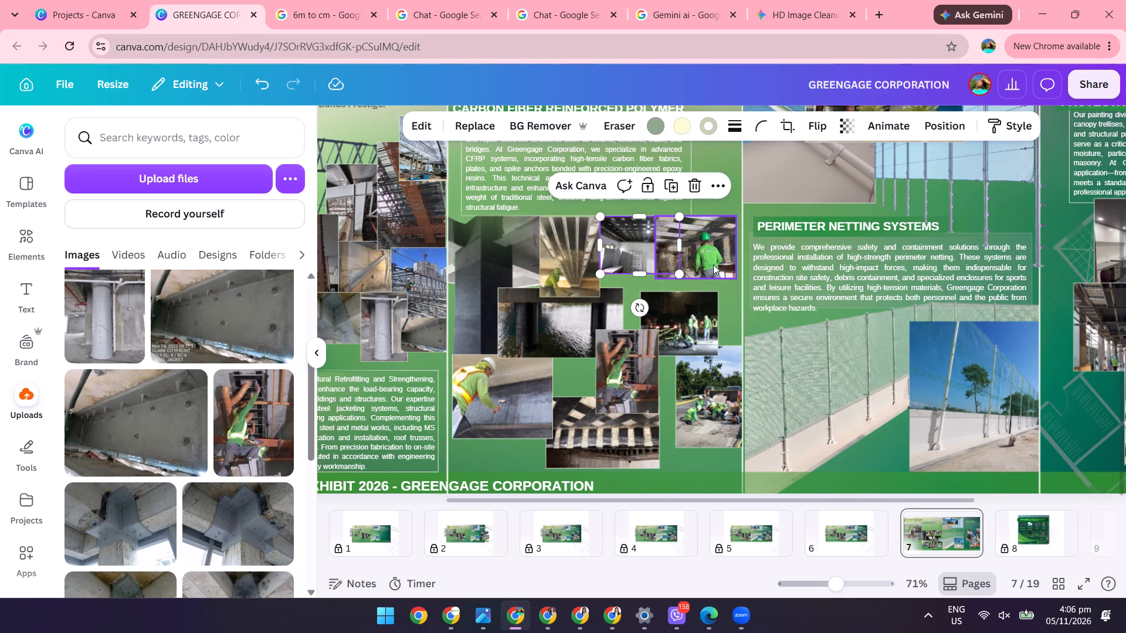
{"action": "left_click", "coordinate": [708, 267]}
{"action": "left_click_drag", "start_coordinate": [653, 277], "coordinate": [651, 281]}
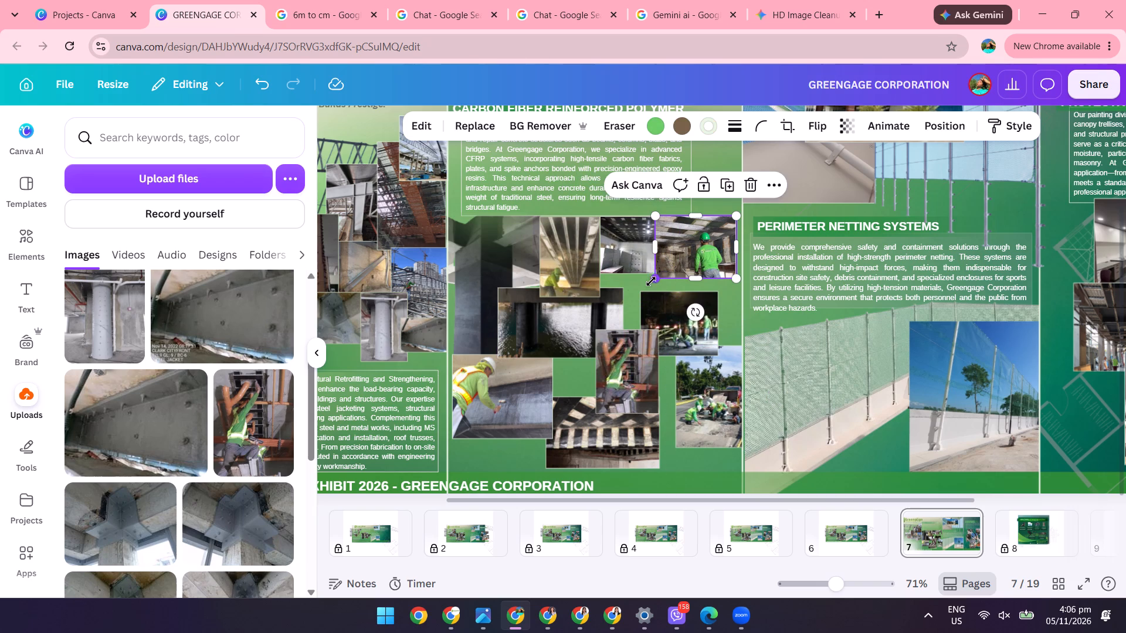
{"action": "left_click_drag", "start_coordinate": [651, 281], "coordinate": [649, 285]}
Place the night road-crew photo beneath the green-helmet worker photo and the orange-pipes worker photo between it and the dark concrete photo.
{"action": "left_click_drag", "start_coordinate": [694, 338], "coordinate": [706, 316]}
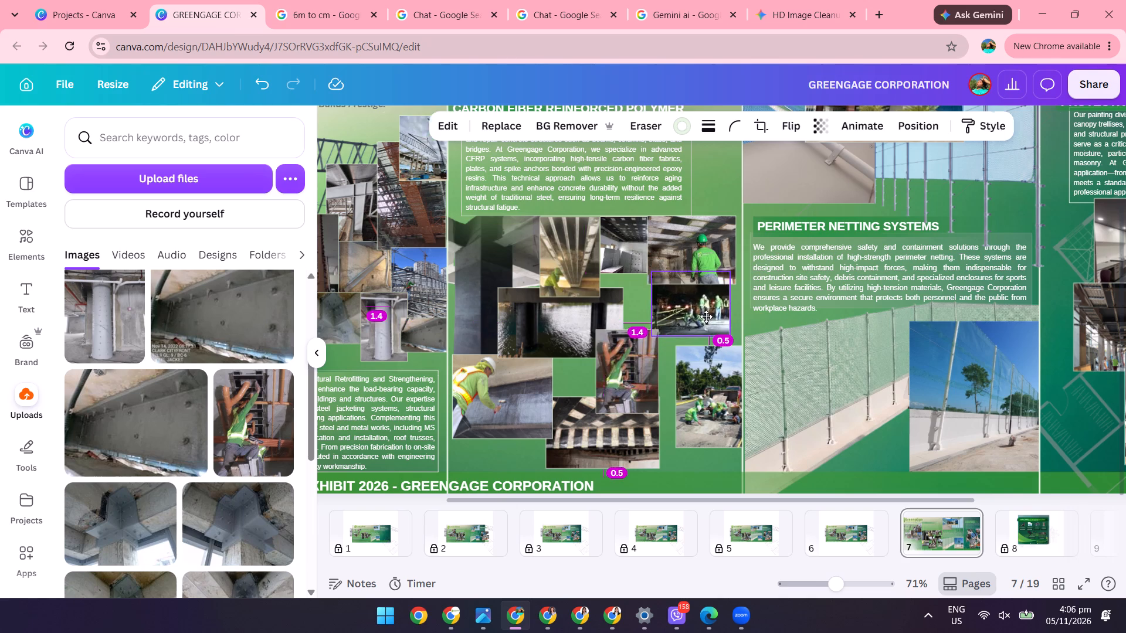
{"action": "left_click_drag", "start_coordinate": [706, 316], "coordinate": [707, 323]}
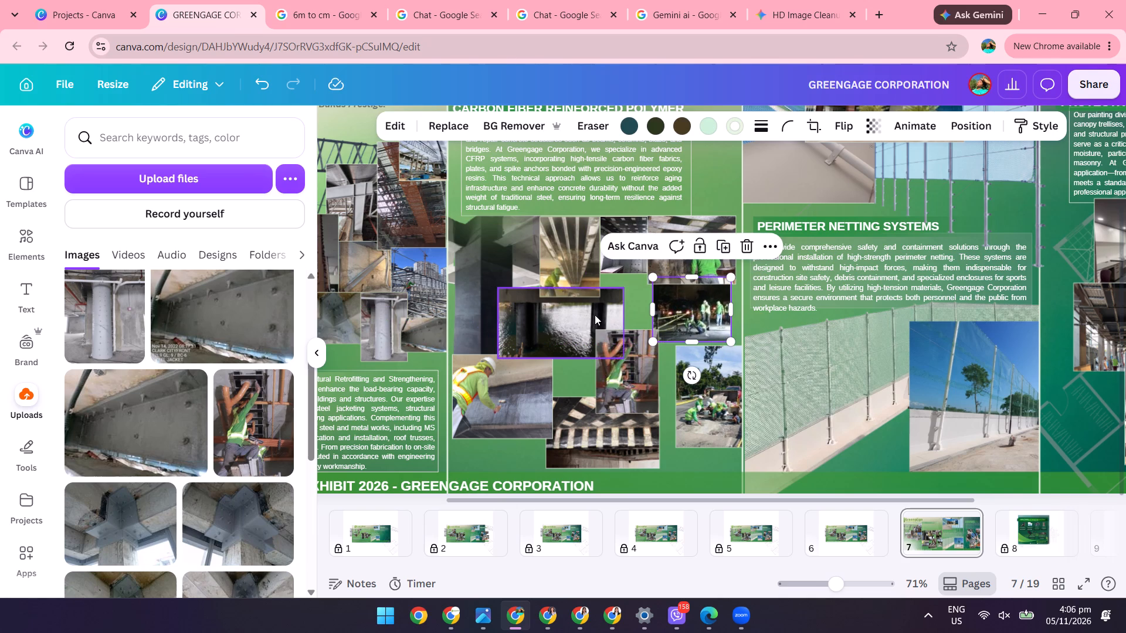
{"action": "left_click_drag", "start_coordinate": [628, 362], "coordinate": [635, 304]}
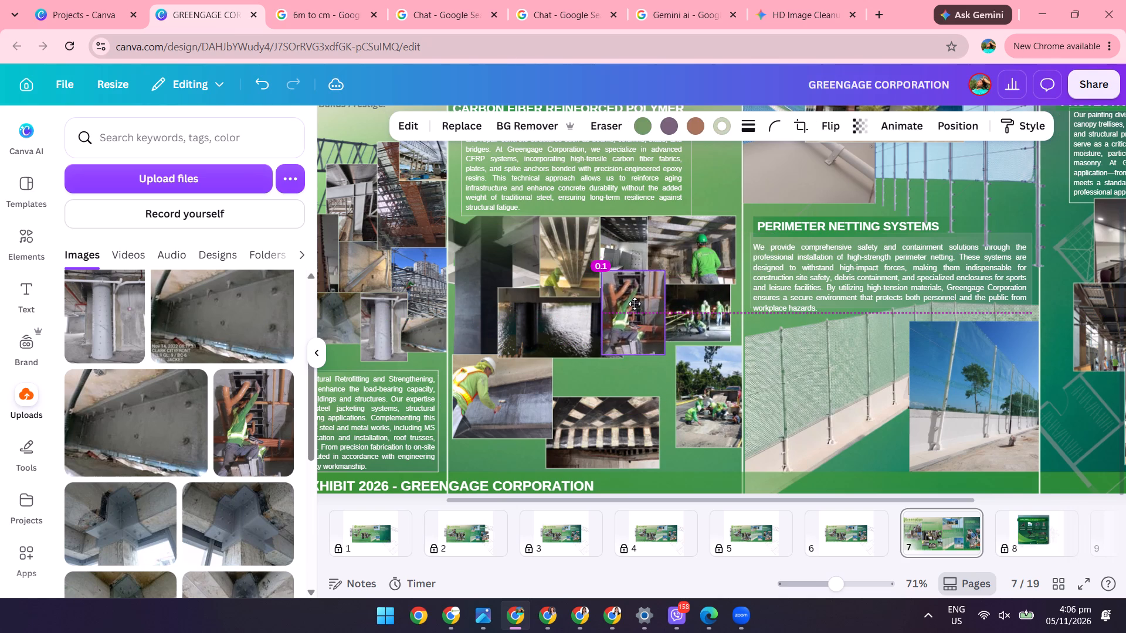
{"action": "left_click_drag", "start_coordinate": [635, 304], "coordinate": [630, 304]}
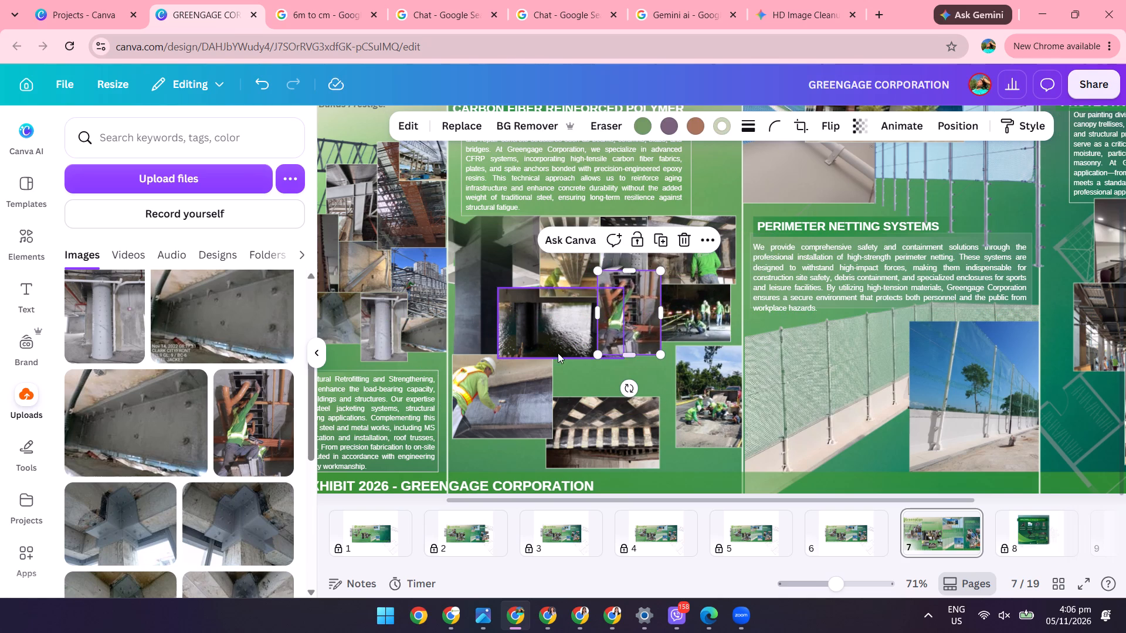
Shrink the orange-pipes worker photo and shift the dark concrete photo closer to the column photo.
{"action": "left_click", "coordinate": [556, 338]}
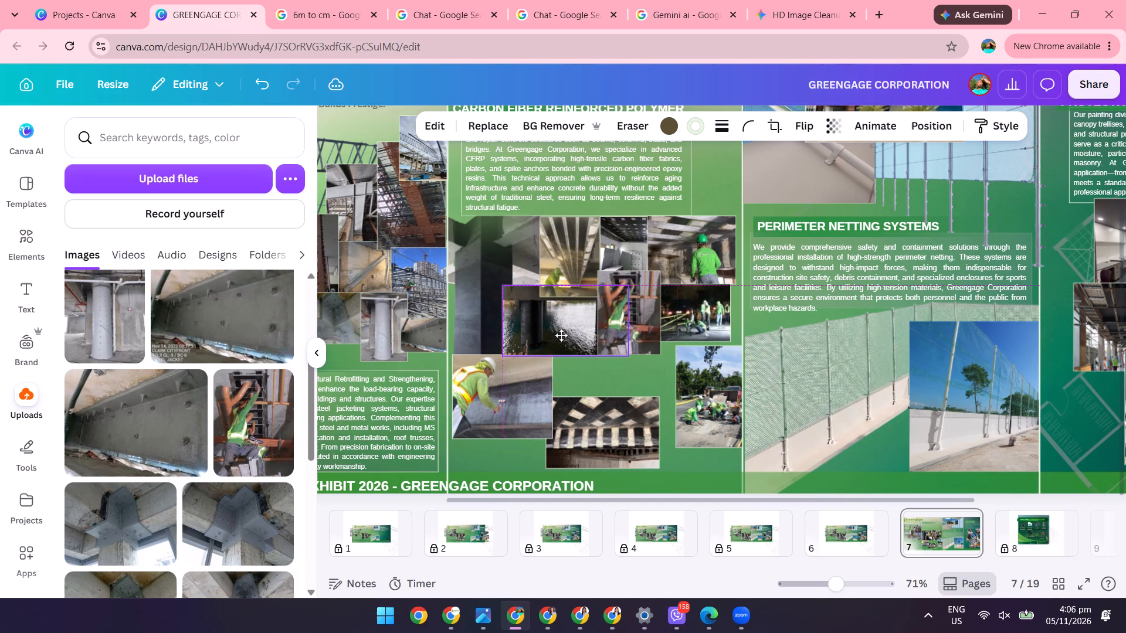
{"action": "left_click", "coordinate": [635, 324]}
{"action": "left_click_drag", "start_coordinate": [599, 355], "coordinate": [610, 337]}
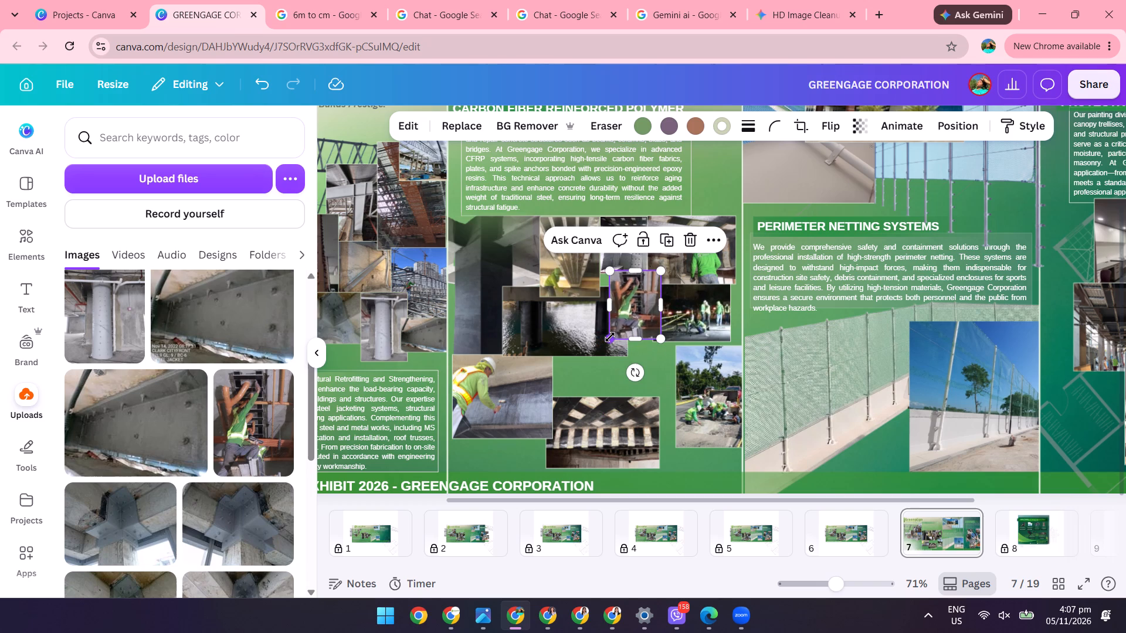
{"action": "left_click", "coordinate": [646, 304]}
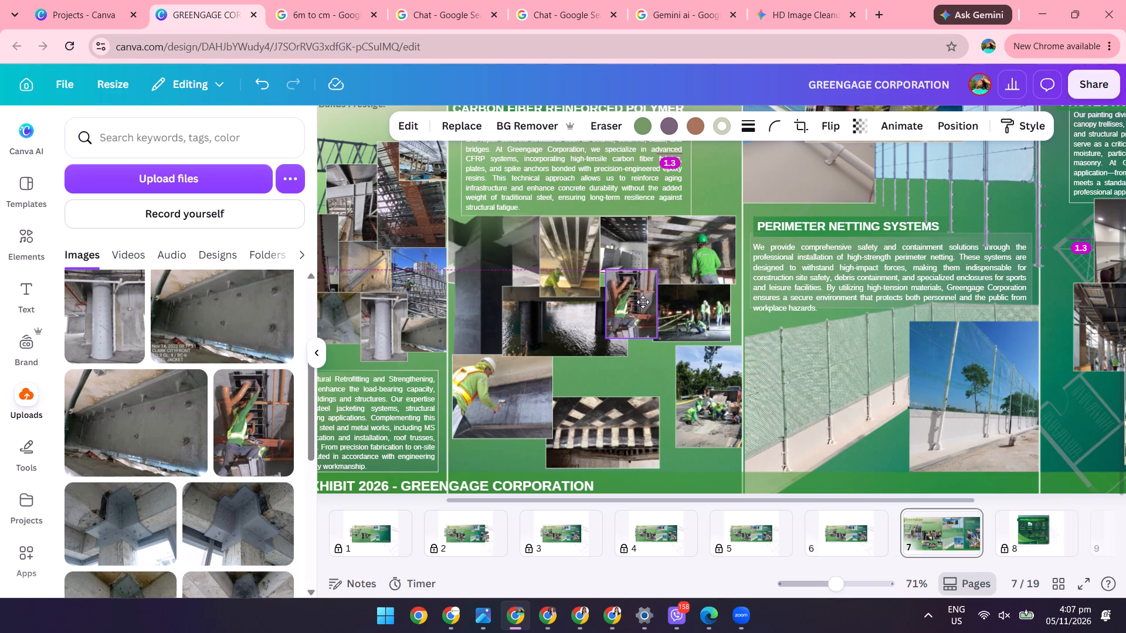
{"action": "left_click", "coordinate": [605, 335]}
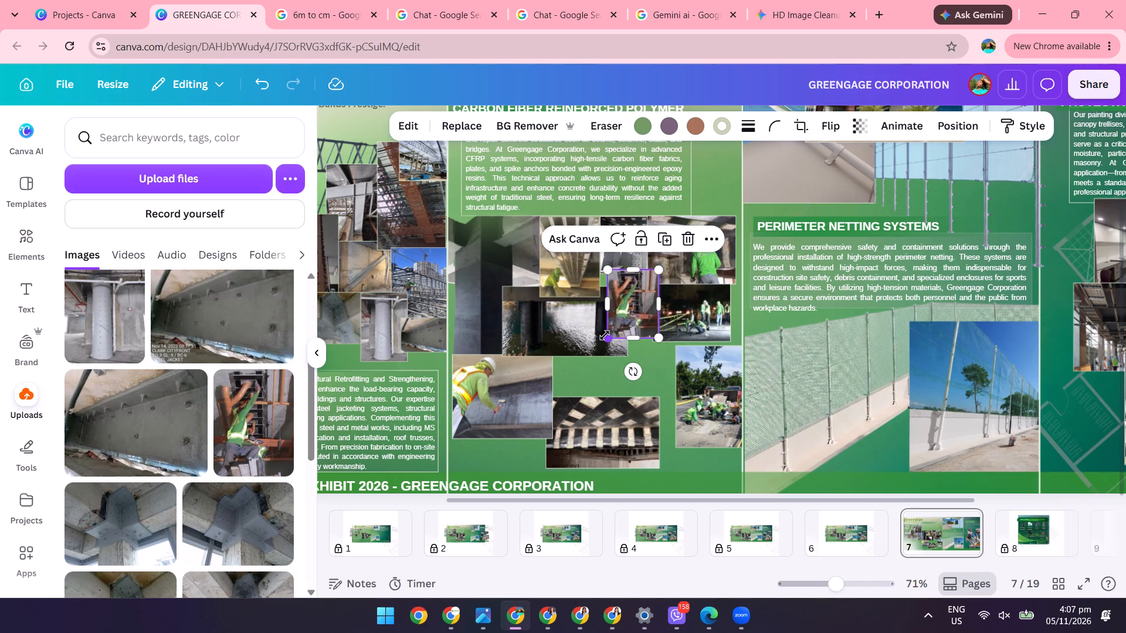
{"action": "left_click_drag", "start_coordinate": [578, 336], "coordinate": [569, 333]}
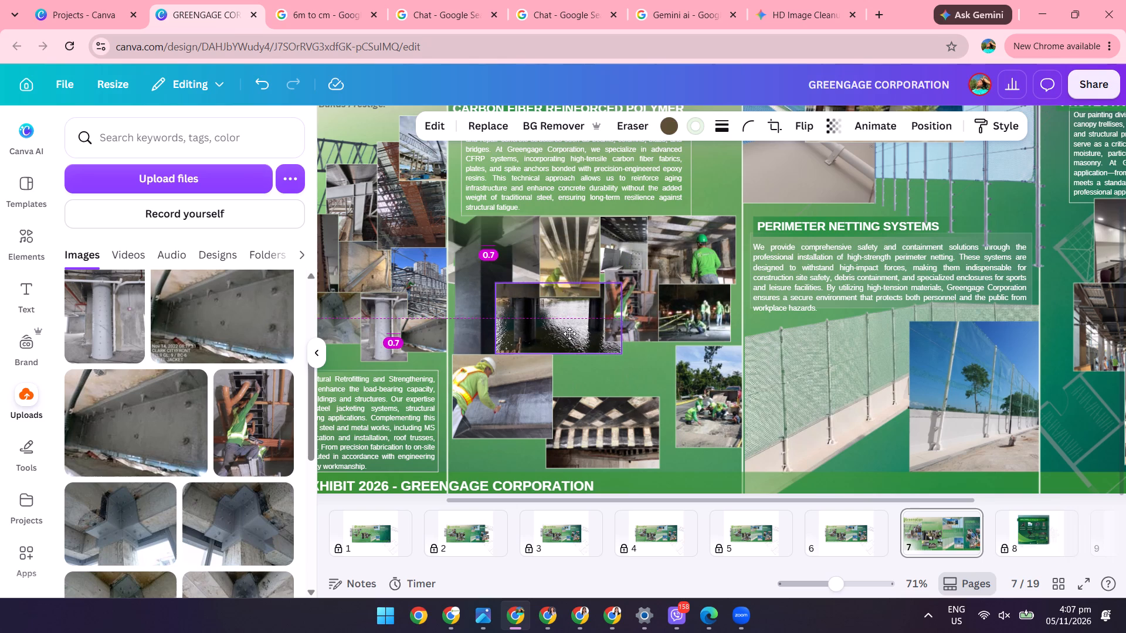
{"action": "left_click_drag", "start_coordinate": [569, 333], "coordinate": [563, 333]}
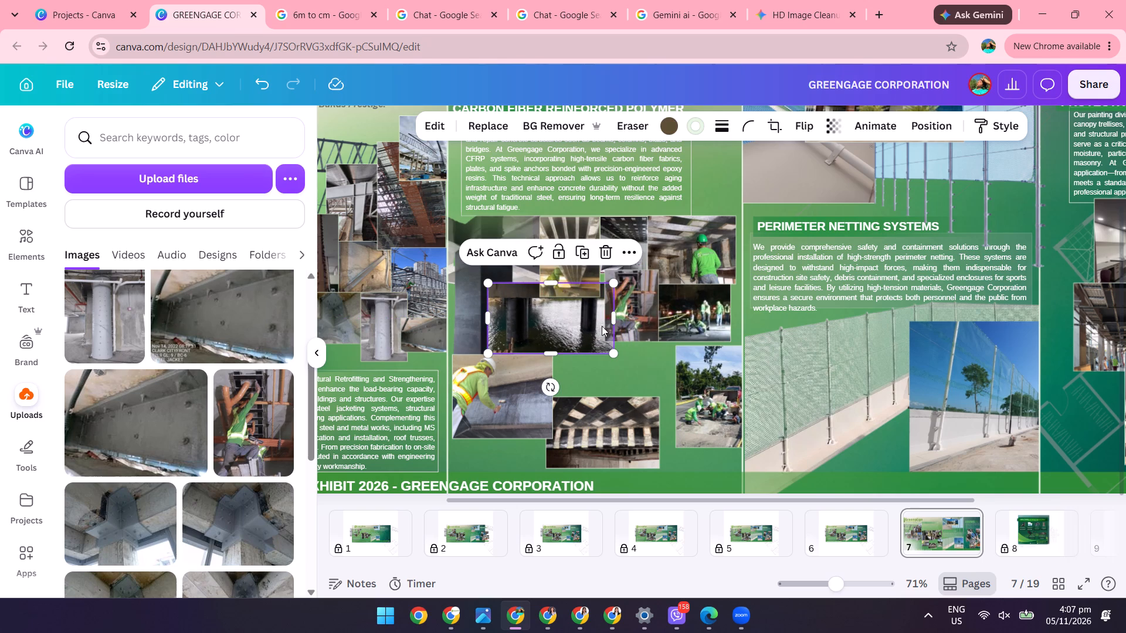
Resize the orange-pipes worker photo to fit under the empty-room photo and align their left edges.
{"action": "left_click", "coordinate": [634, 311]}
{"action": "left_click_drag", "start_coordinate": [606, 340], "coordinate": [601, 343]}
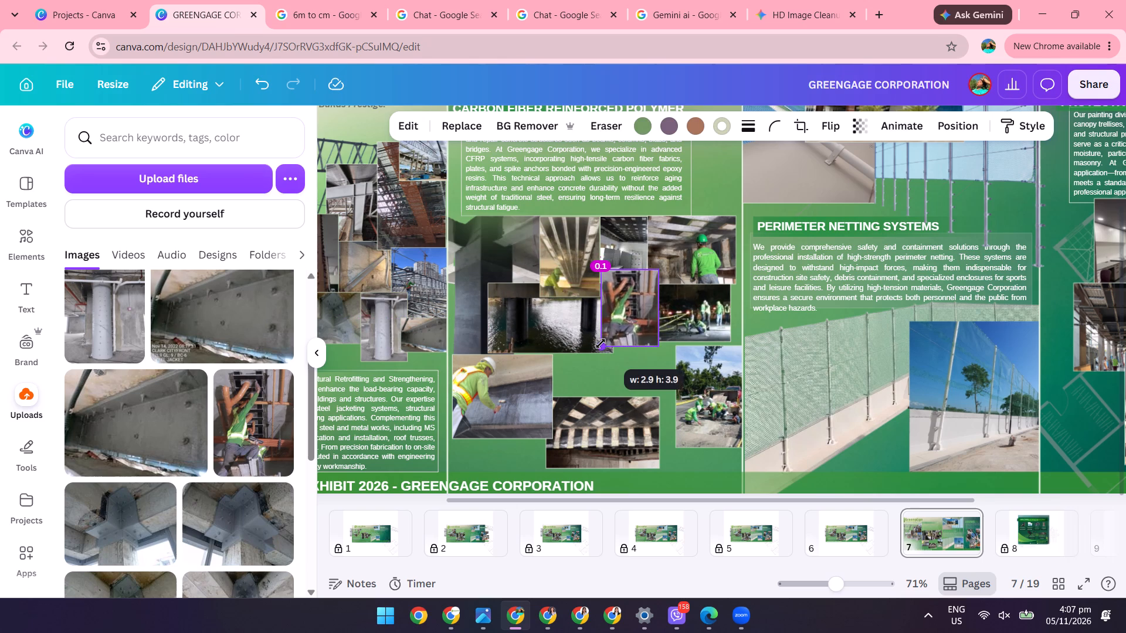
{"action": "left_click_drag", "start_coordinate": [601, 343], "coordinate": [601, 335]}
{"action": "left_click_drag", "start_coordinate": [642, 305], "coordinate": [635, 303]}
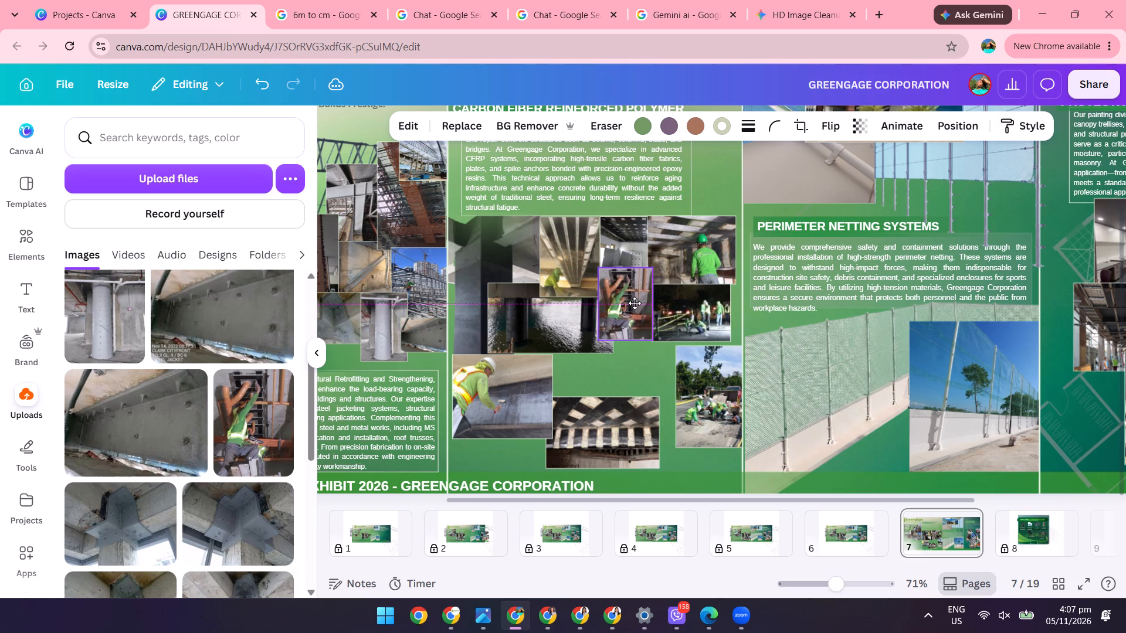
{"action": "left_click_drag", "start_coordinate": [635, 303], "coordinate": [636, 303]}
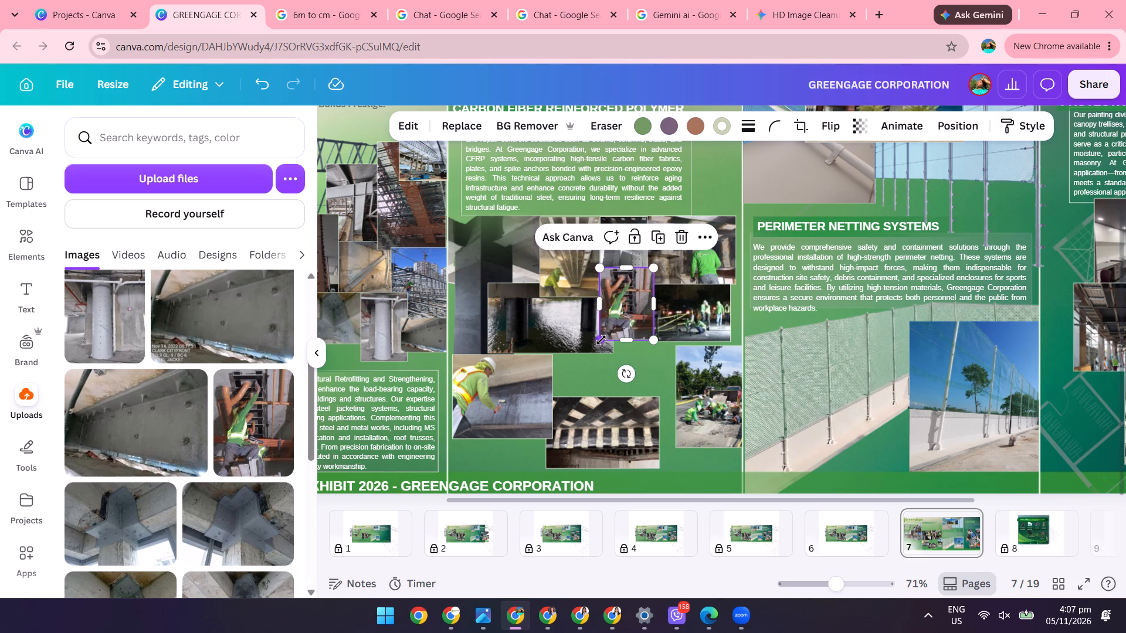
{"action": "left_click_drag", "start_coordinate": [600, 339], "coordinate": [605, 333]}
{"action": "left_click", "coordinate": [629, 308]}
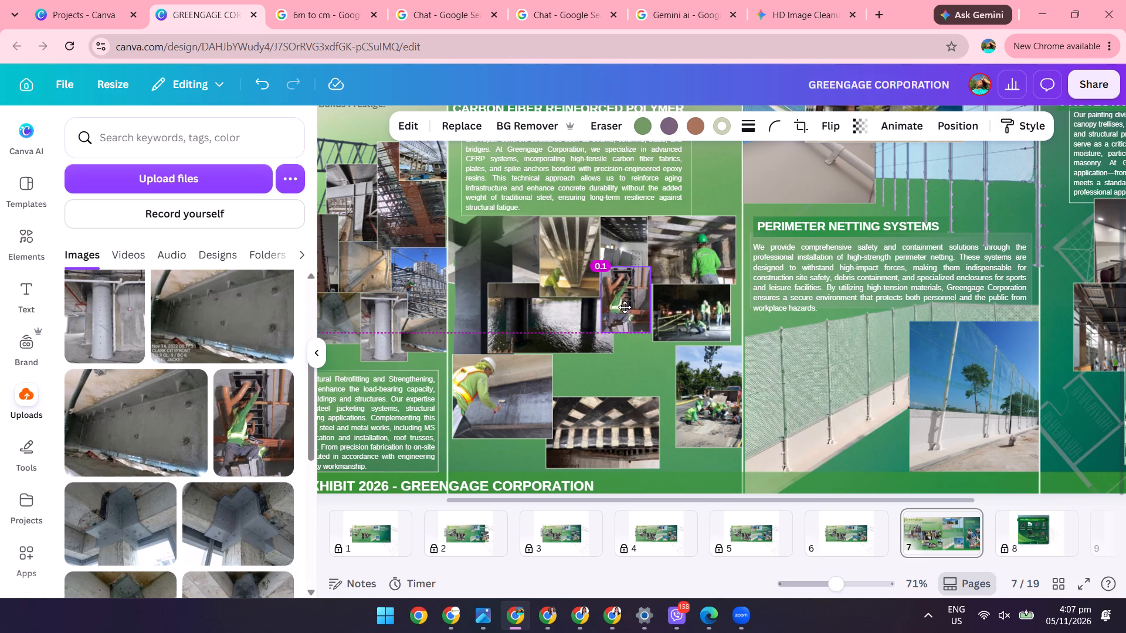
Slightly enlarge the night road-crew photo to close the gap beside the orange-pipes worker photo.
{"action": "left_click", "coordinate": [680, 305]}
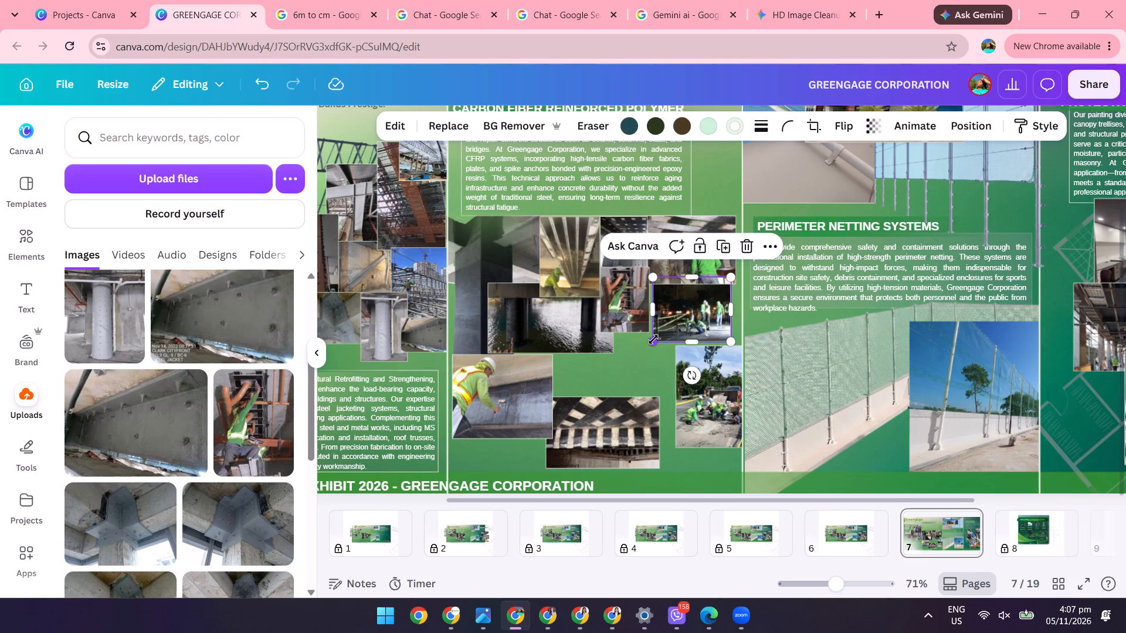
{"action": "left_click_drag", "start_coordinate": [653, 339], "coordinate": [647, 343]}
Crop the left side of the dark concrete photo, then enlarge it from its lower-left corner over the column photo.
{"action": "left_click", "coordinate": [556, 326]}
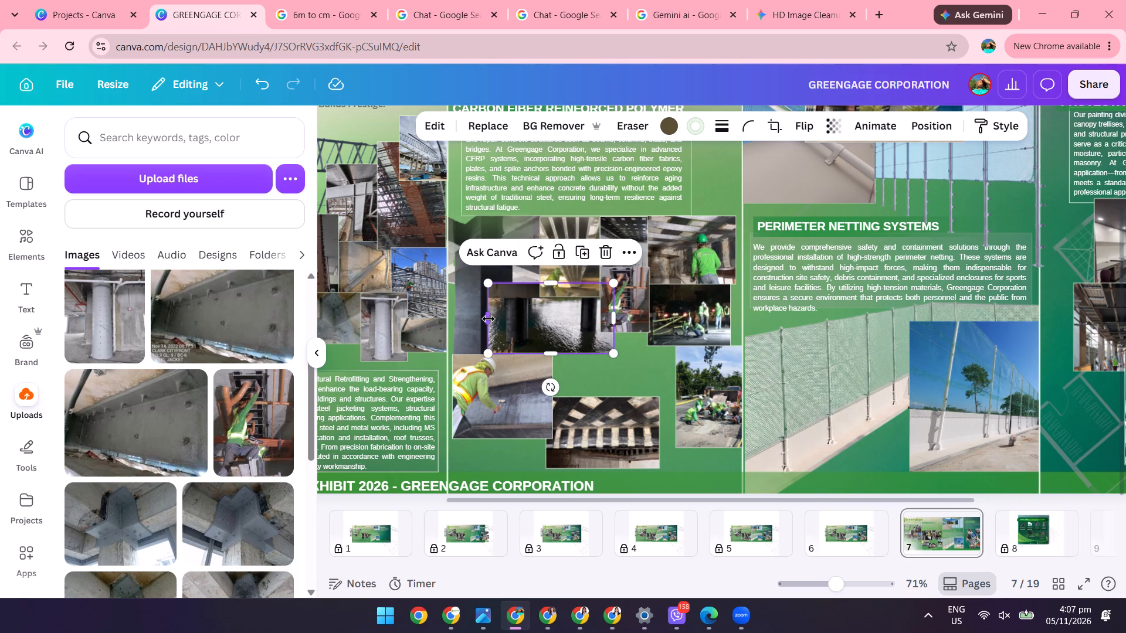
{"action": "left_click_drag", "start_coordinate": [489, 319], "coordinate": [497, 319]}
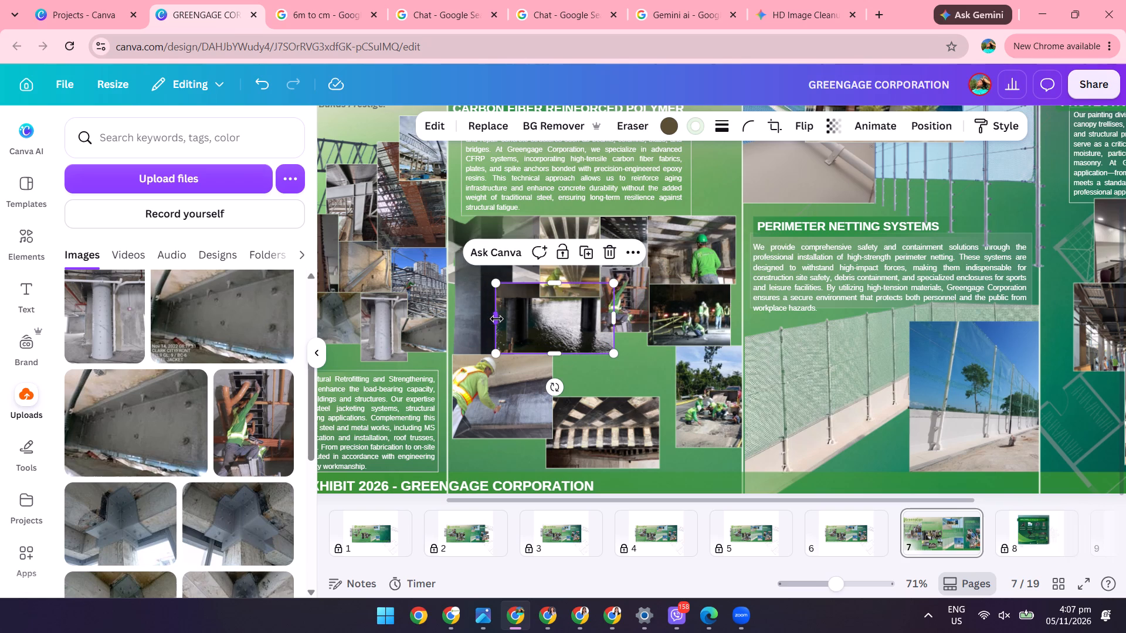
{"action": "left_click", "coordinate": [612, 316]}
{"action": "left_click_drag", "start_coordinate": [494, 353], "coordinate": [490, 356]}
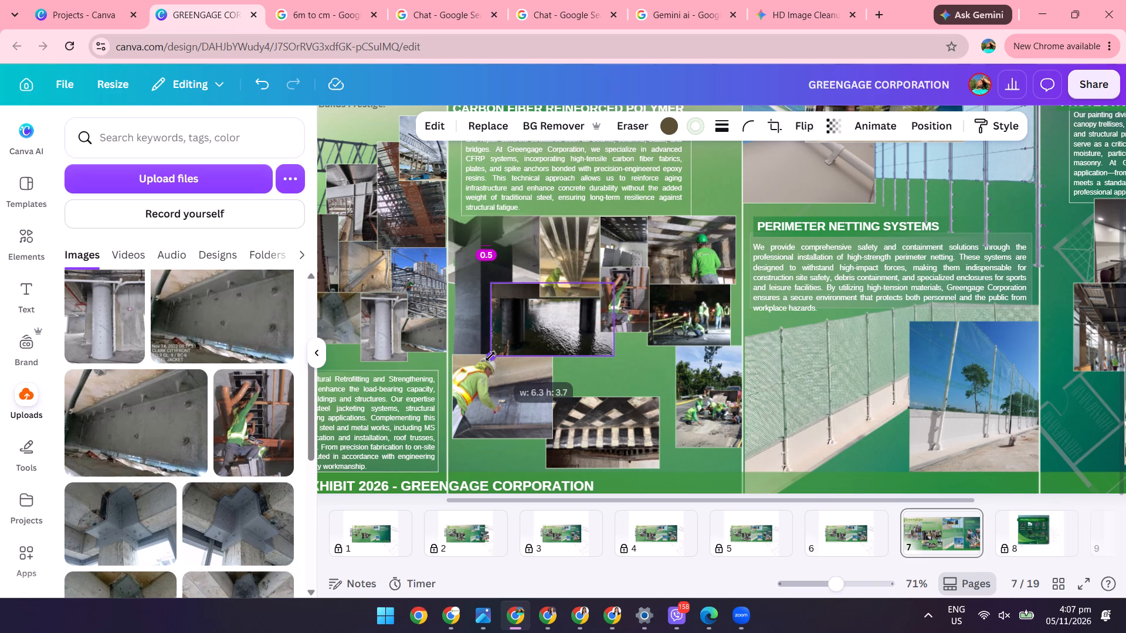
{"action": "left_click_drag", "start_coordinate": [490, 356], "coordinate": [487, 360]}
Move the striped-ceiling photo up beside the white-helmet worker photo, directly beneath the dark concrete photo.
{"action": "left_click", "coordinate": [510, 395]}
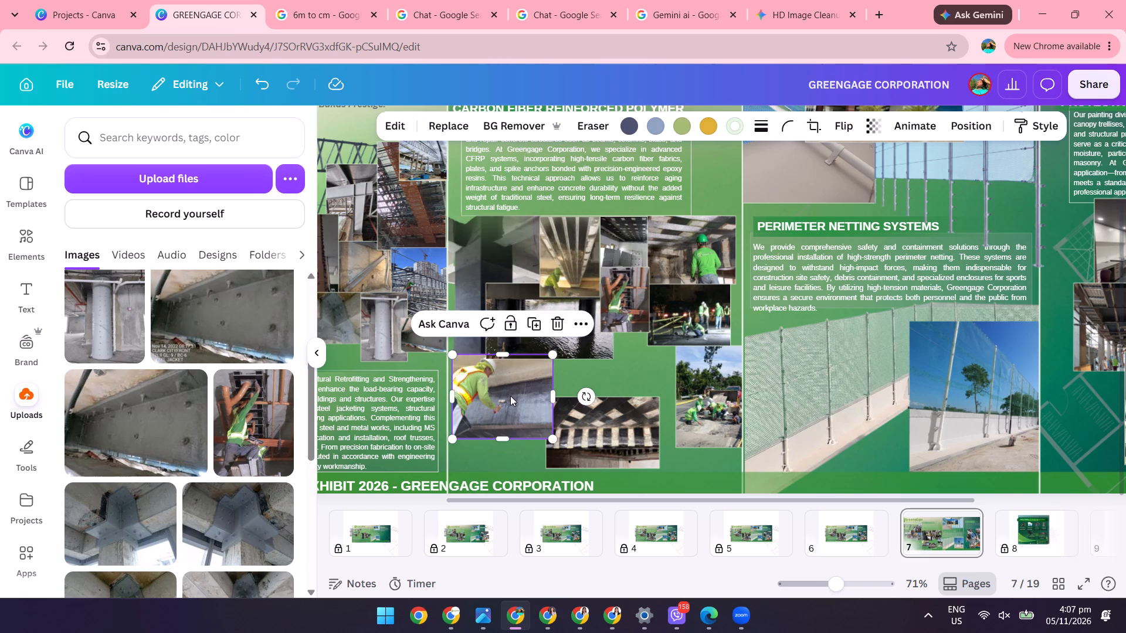
{"action": "left_click_drag", "start_coordinate": [611, 418], "coordinate": [612, 370]}
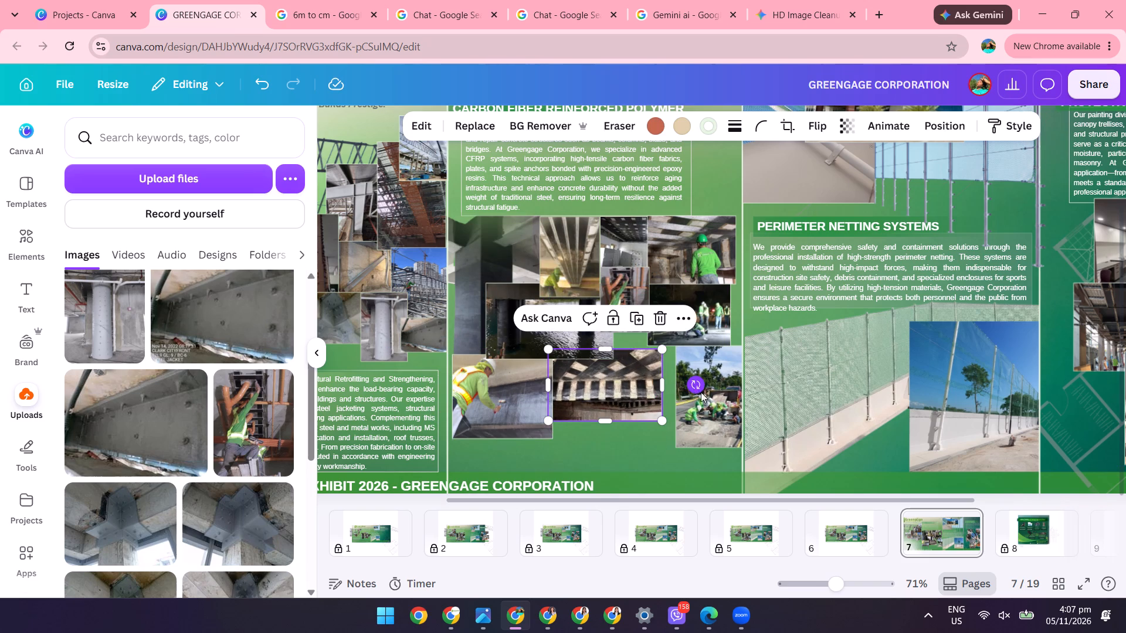
Move the daytime road-crew photo up and in beside the striped-ceiling photo, directly beneath the night road-crew photo.
{"action": "left_click_drag", "start_coordinate": [717, 403], "coordinate": [702, 401]}
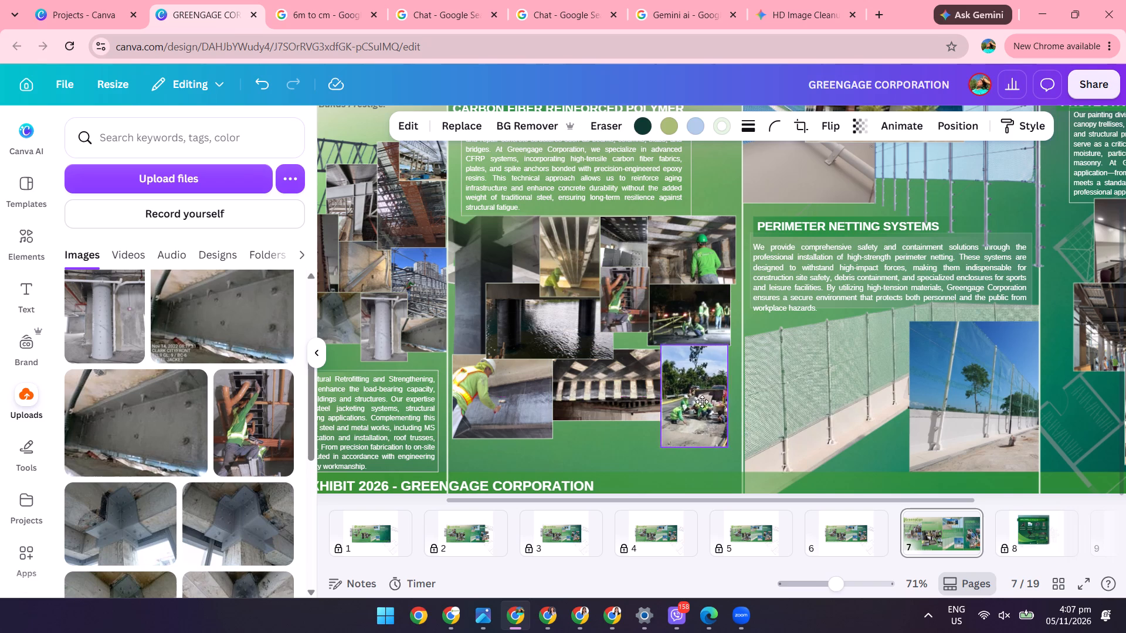
{"action": "left_click_drag", "start_coordinate": [702, 401], "coordinate": [702, 393]}
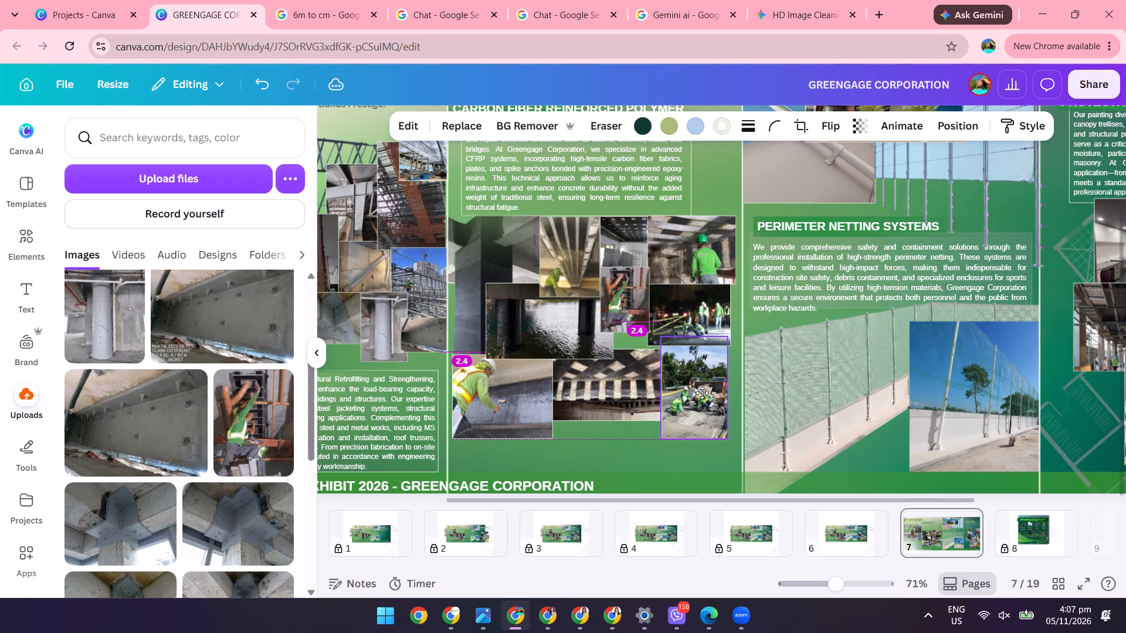
{"action": "left_click_drag", "start_coordinate": [702, 393], "coordinate": [706, 392]}
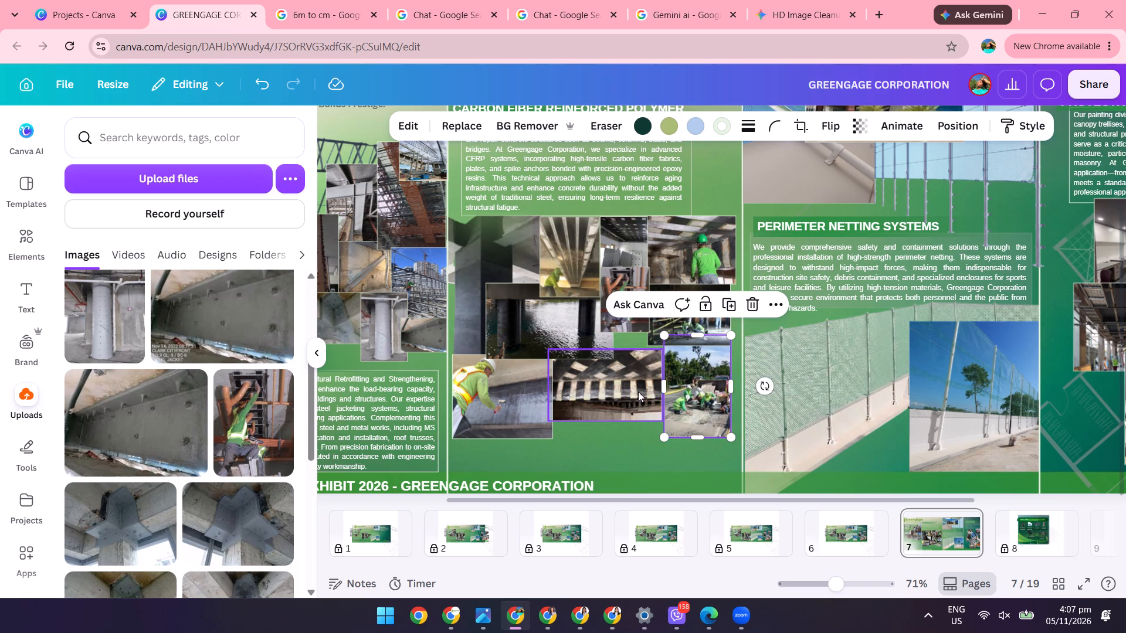
Slightly enlarge the striped-ceiling photo from its upper-right corner so it tucks under the daytime road-crew photo.
{"action": "left_click", "coordinate": [633, 392]}
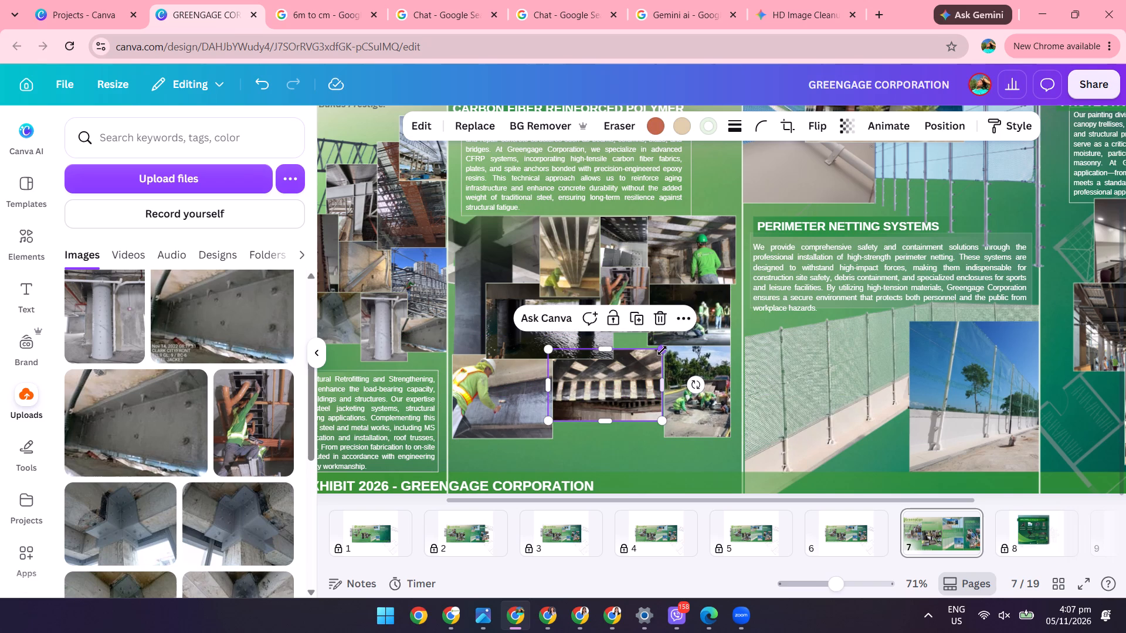
{"action": "left_click_drag", "start_coordinate": [662, 350], "coordinate": [670, 344]}
{"action": "left_click", "coordinate": [618, 451]}
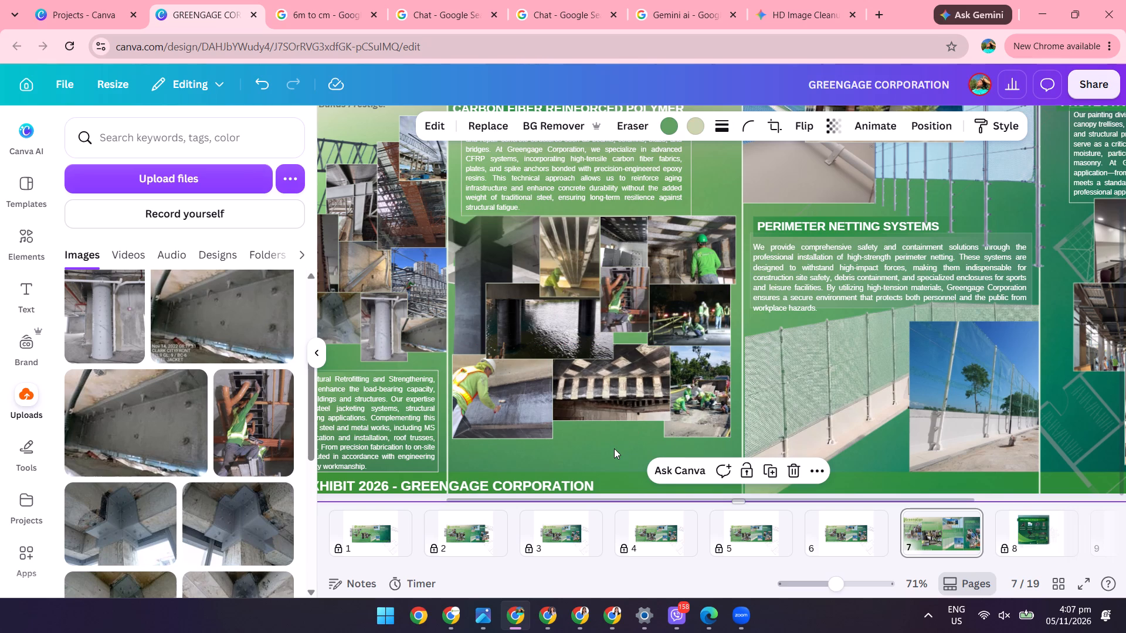
Lower the orange-pipes worker photo between the dark concrete and night road-crew photos, and nudge the striped-ceiling photo down beneath it.
{"action": "left_click_drag", "start_coordinate": [634, 306], "coordinate": [632, 329]}
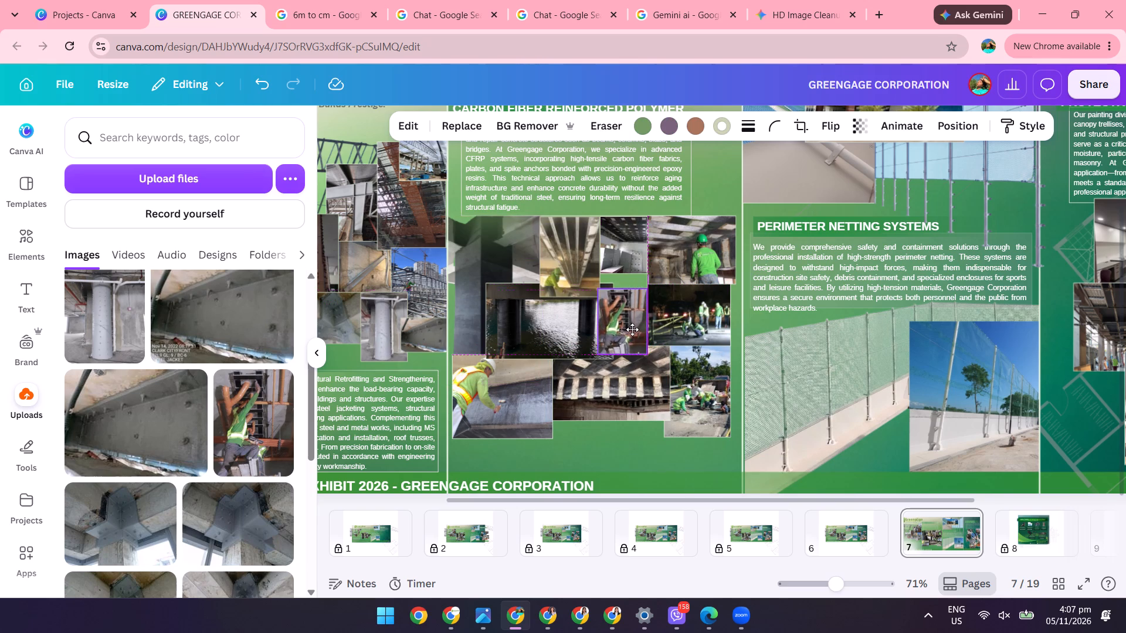
{"action": "left_click_drag", "start_coordinate": [632, 329], "coordinate": [637, 331]}
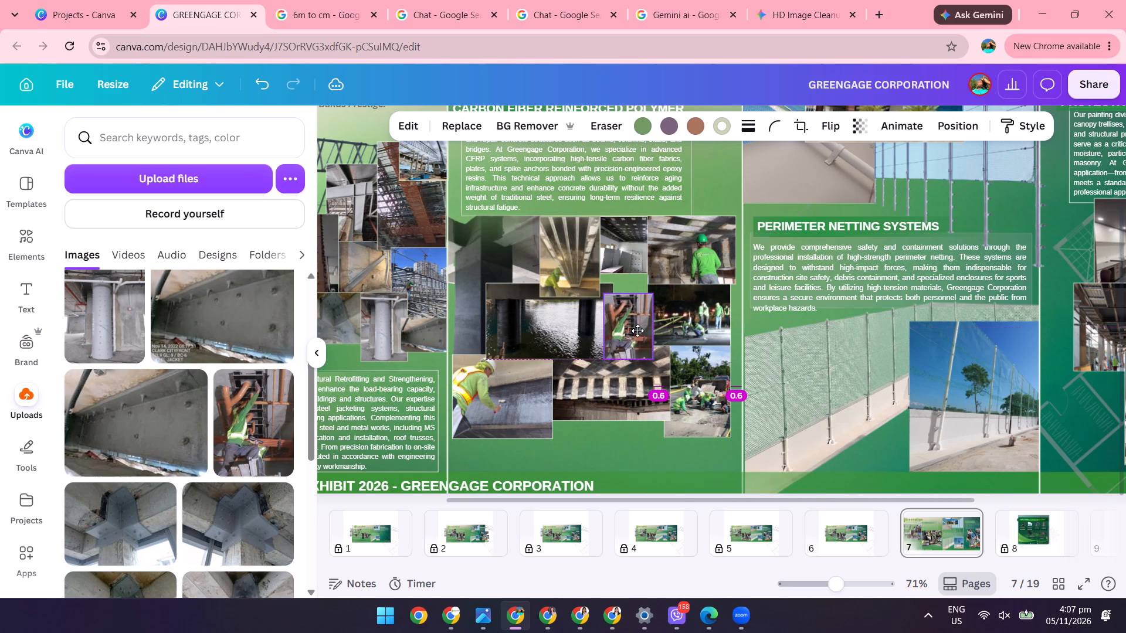
{"action": "left_click_drag", "start_coordinate": [637, 331], "coordinate": [637, 329]}
{"action": "left_click_drag", "start_coordinate": [608, 399], "coordinate": [609, 406]}
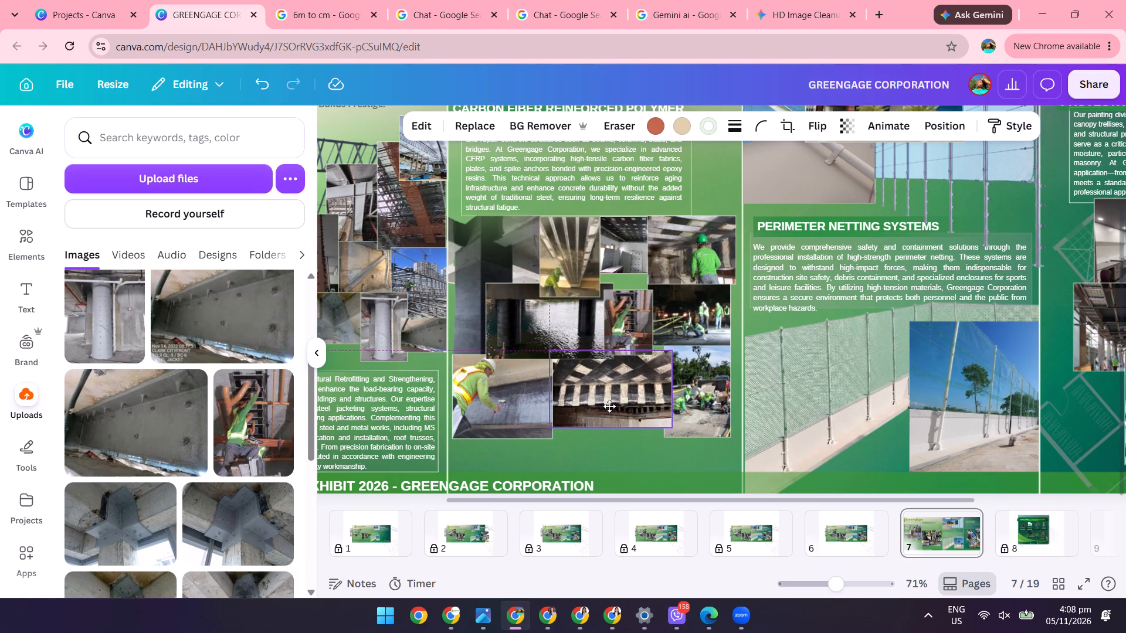
{"action": "left_click_drag", "start_coordinate": [609, 406], "coordinate": [609, 408]}
Enlarge the empty-room photo and shift it down and left to fill the gap above the orange-pipes worker photo.
{"action": "left_click", "coordinate": [623, 263]}
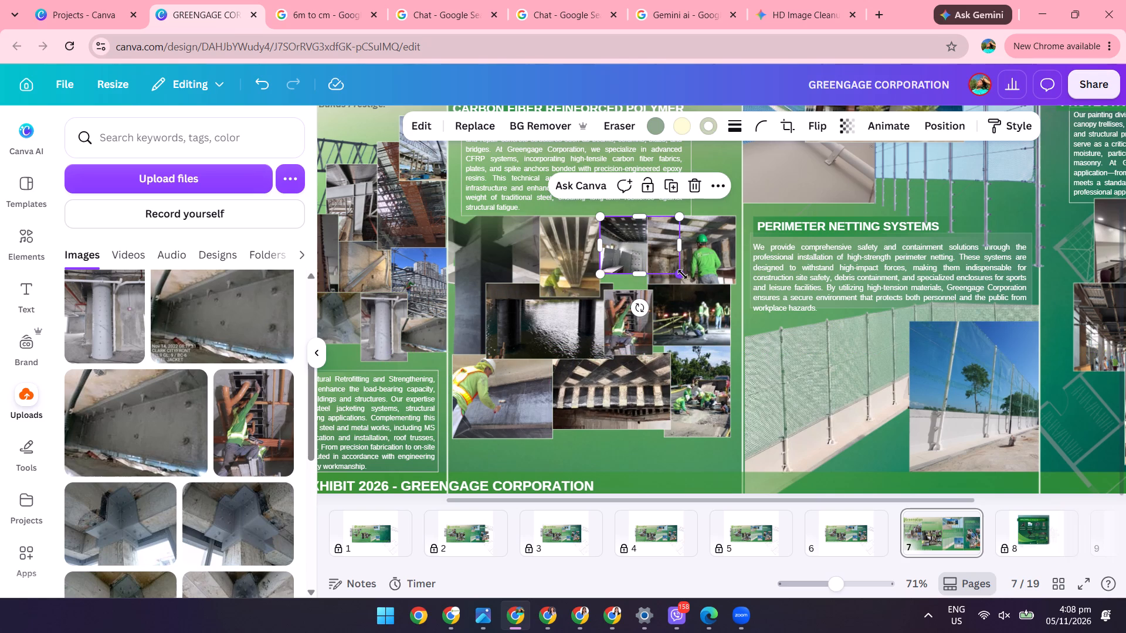
{"action": "left_click_drag", "start_coordinate": [683, 274], "coordinate": [708, 323]}
{"action": "left_click_drag", "start_coordinate": [625, 251], "coordinate": [615, 257]}
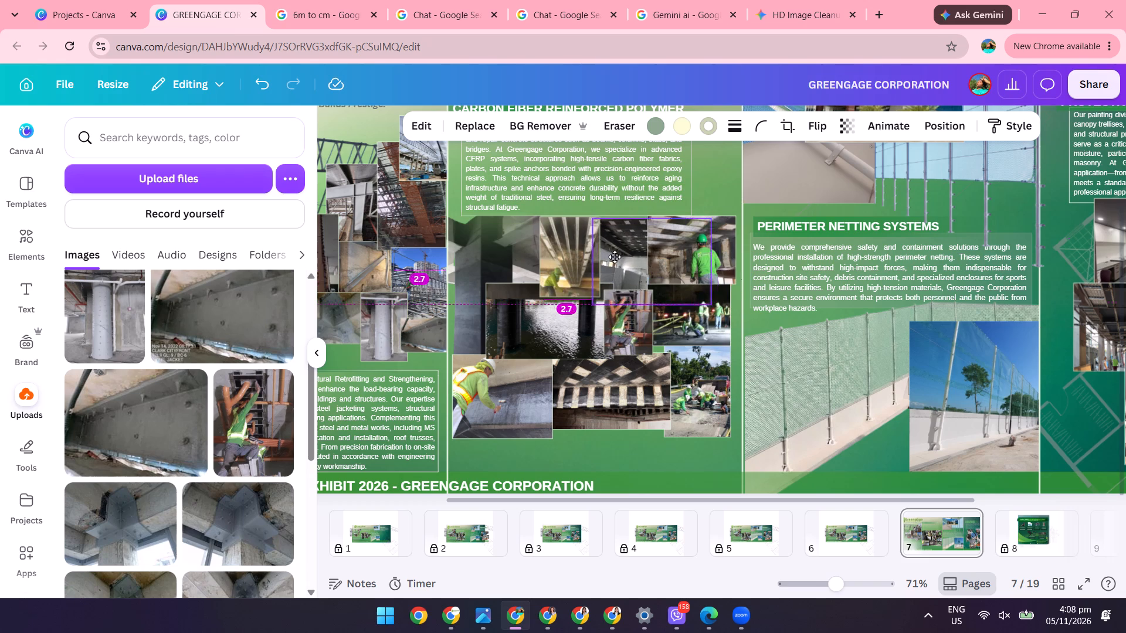
{"action": "left_click_drag", "start_coordinate": [615, 257], "coordinate": [611, 262]}
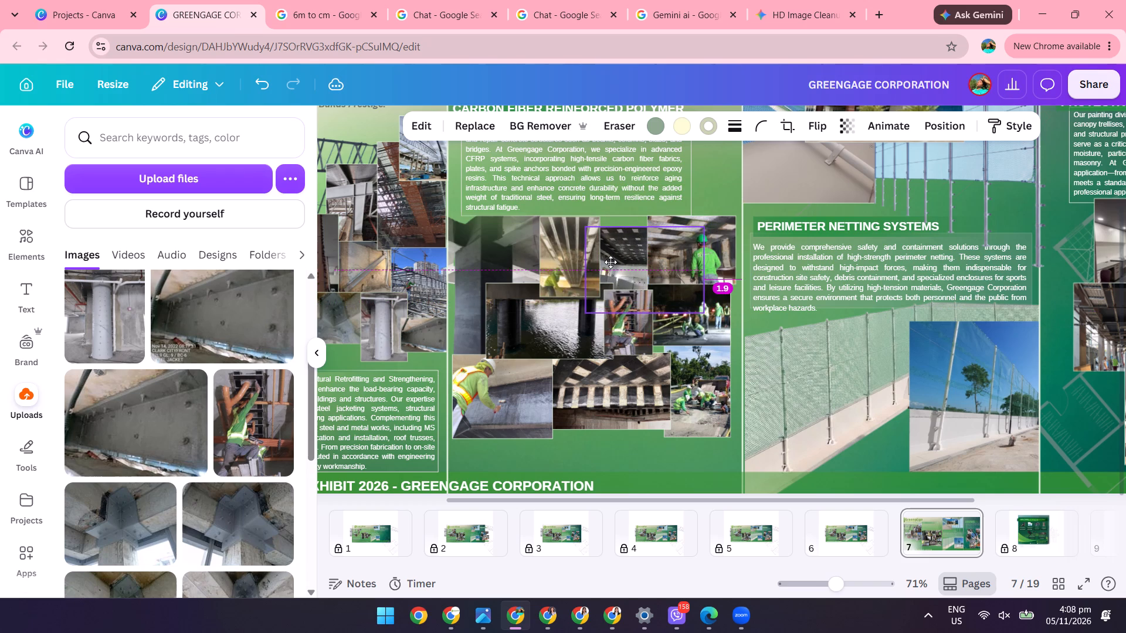
{"action": "left_click_drag", "start_coordinate": [611, 262], "coordinate": [612, 258]}
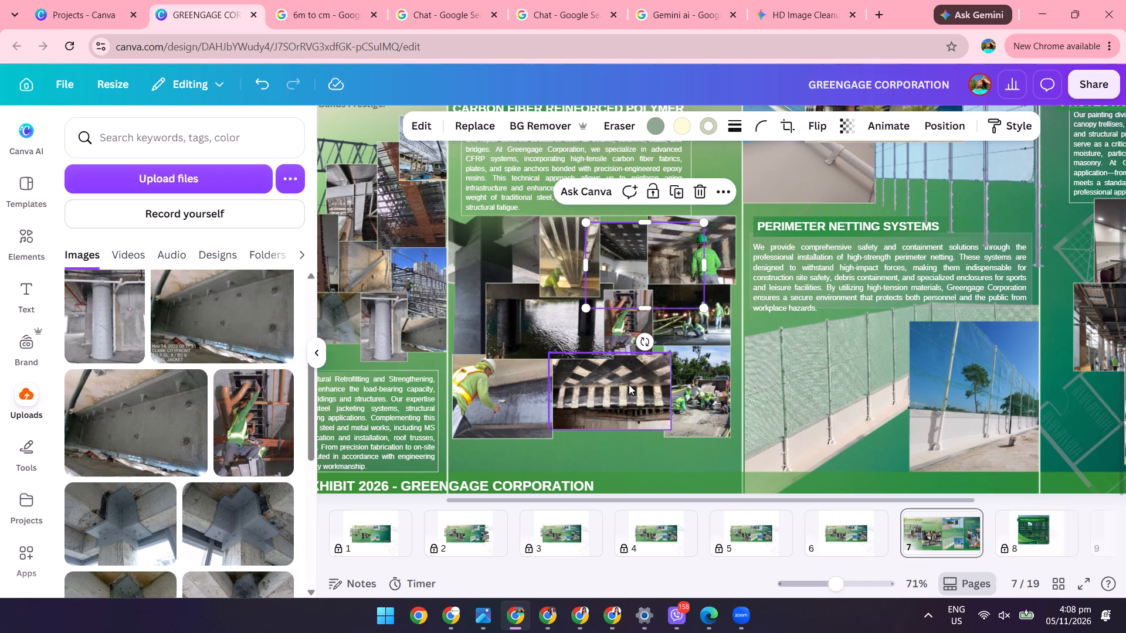
{"action": "left_click", "coordinate": [636, 466]}
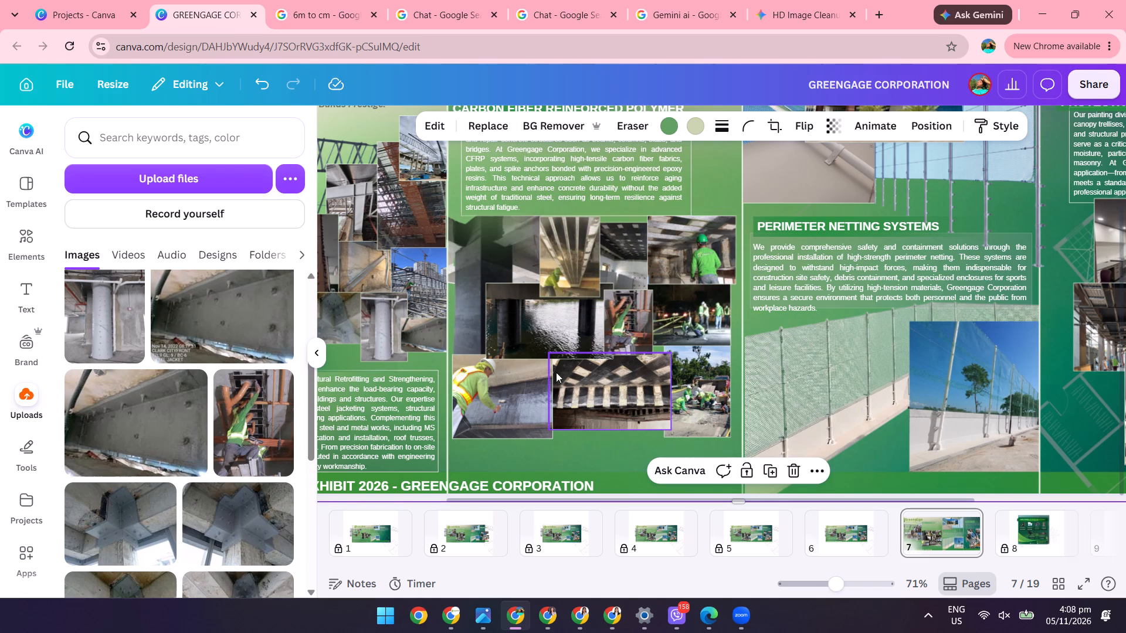
Enlarge the daytime road-crew photo from its lower-right corner to about 3.9 by 6, reaching the column's edge.
{"action": "scroll", "coordinate": [674, 259], "scroll_direction": "down", "scroll_amount": 2}
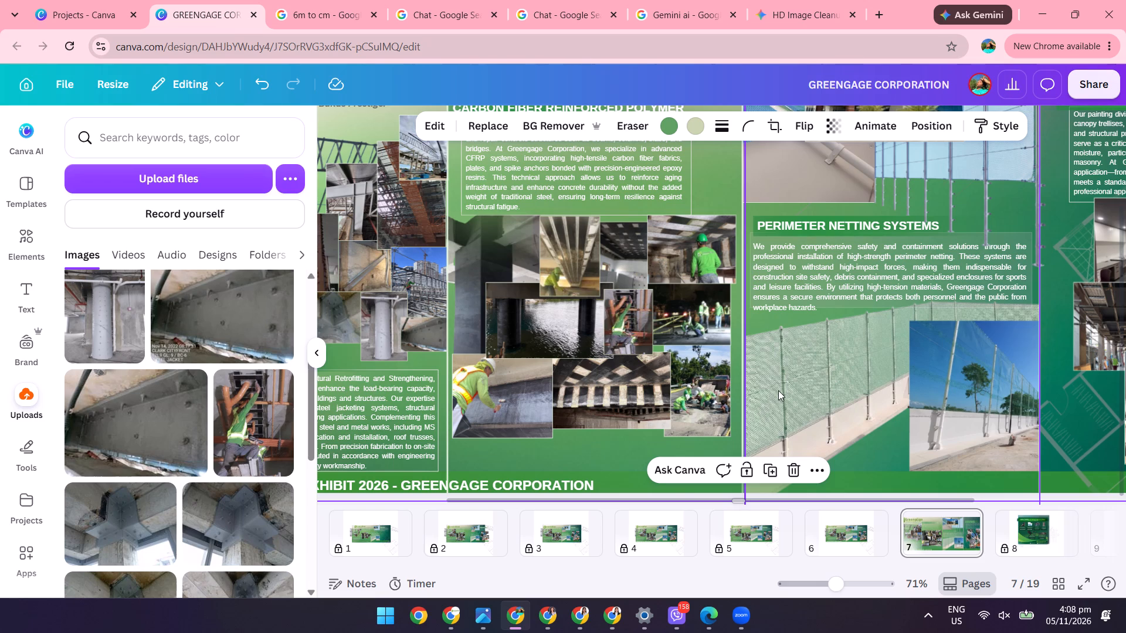
{"action": "left_click", "coordinate": [706, 382]}
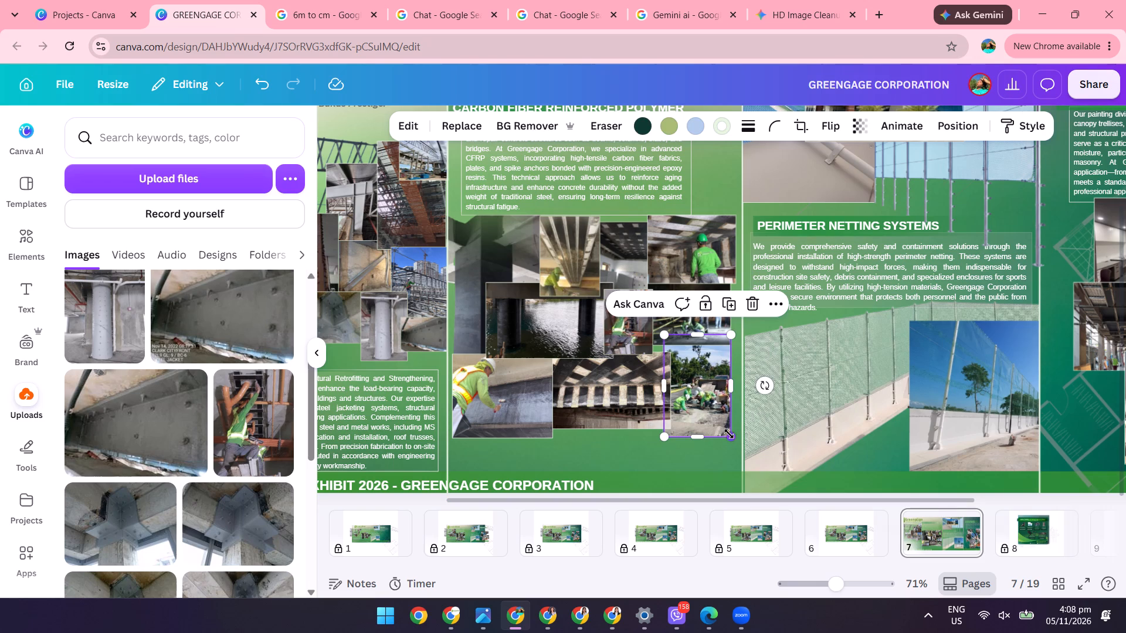
{"action": "left_click_drag", "start_coordinate": [729, 434], "coordinate": [739, 445]}
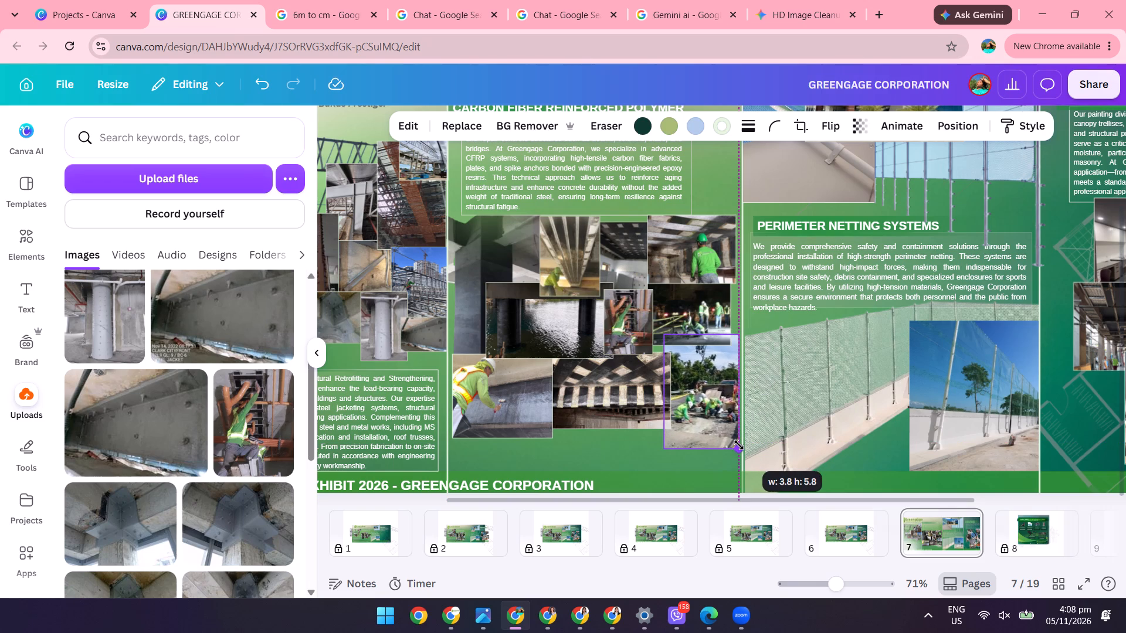
{"action": "left_click_drag", "start_coordinate": [739, 445], "coordinate": [741, 447]}
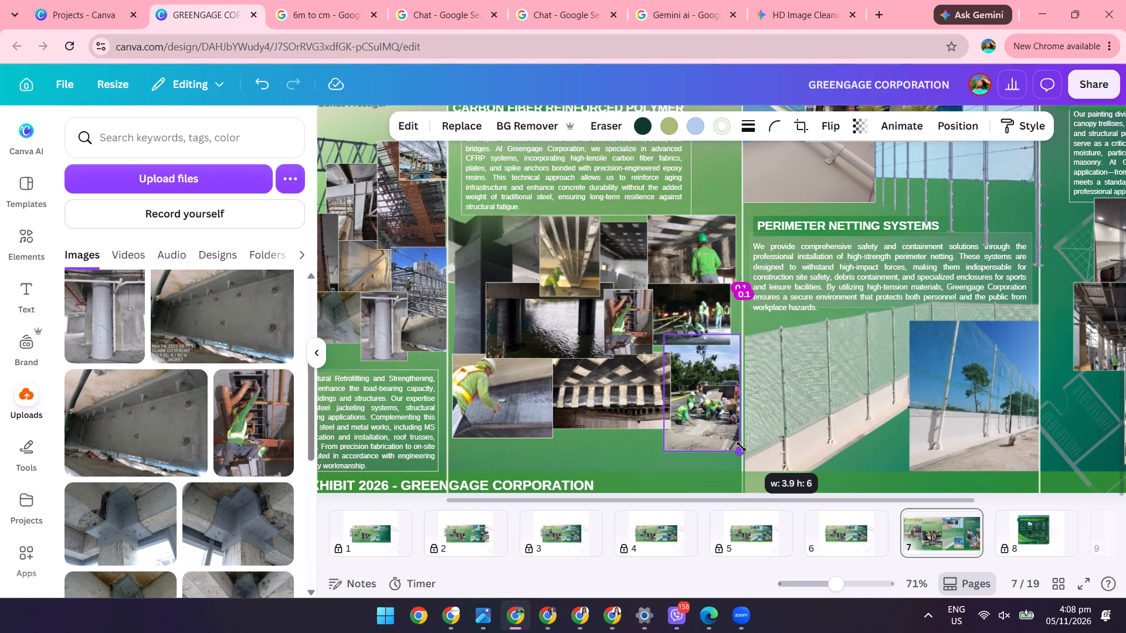
{"action": "left_click_drag", "start_coordinate": [741, 447], "coordinate": [740, 445]}
{"action": "left_click", "coordinate": [597, 450]}
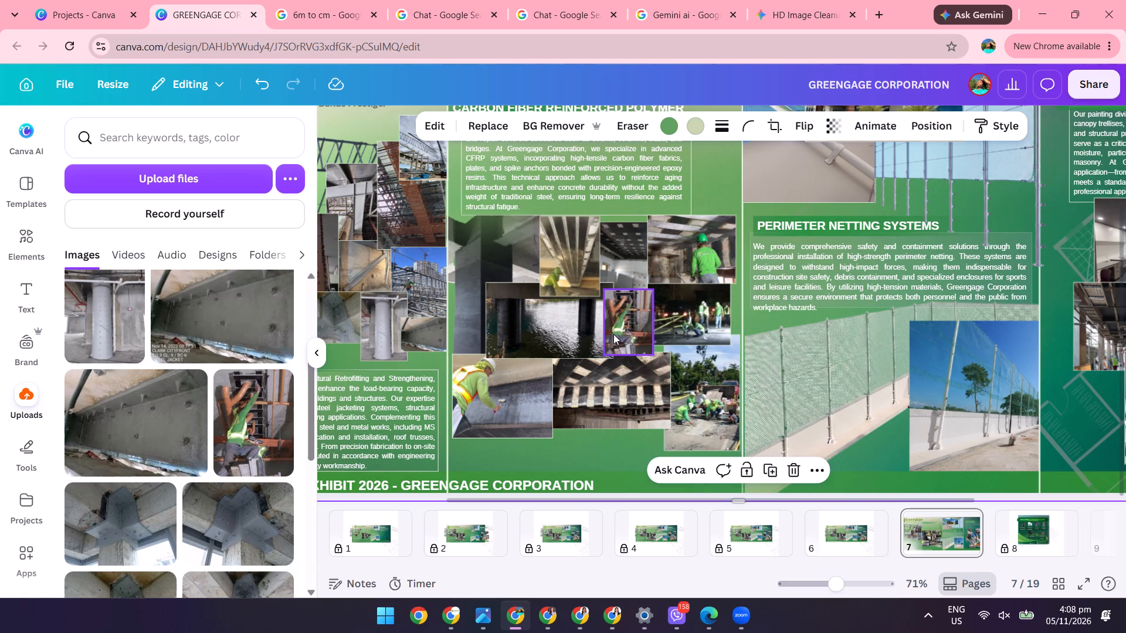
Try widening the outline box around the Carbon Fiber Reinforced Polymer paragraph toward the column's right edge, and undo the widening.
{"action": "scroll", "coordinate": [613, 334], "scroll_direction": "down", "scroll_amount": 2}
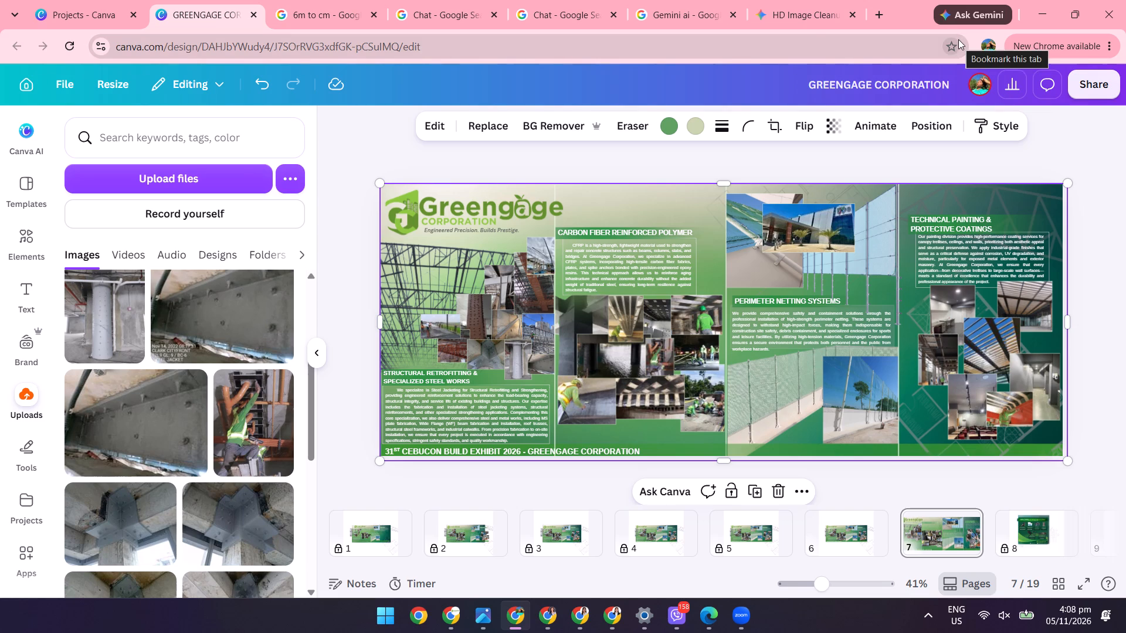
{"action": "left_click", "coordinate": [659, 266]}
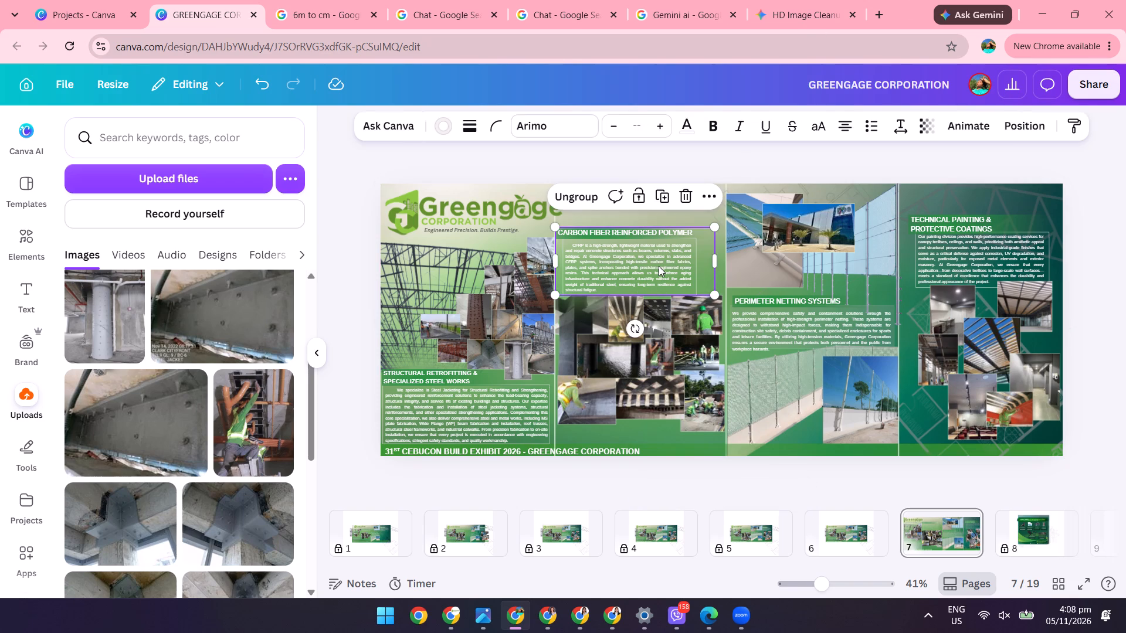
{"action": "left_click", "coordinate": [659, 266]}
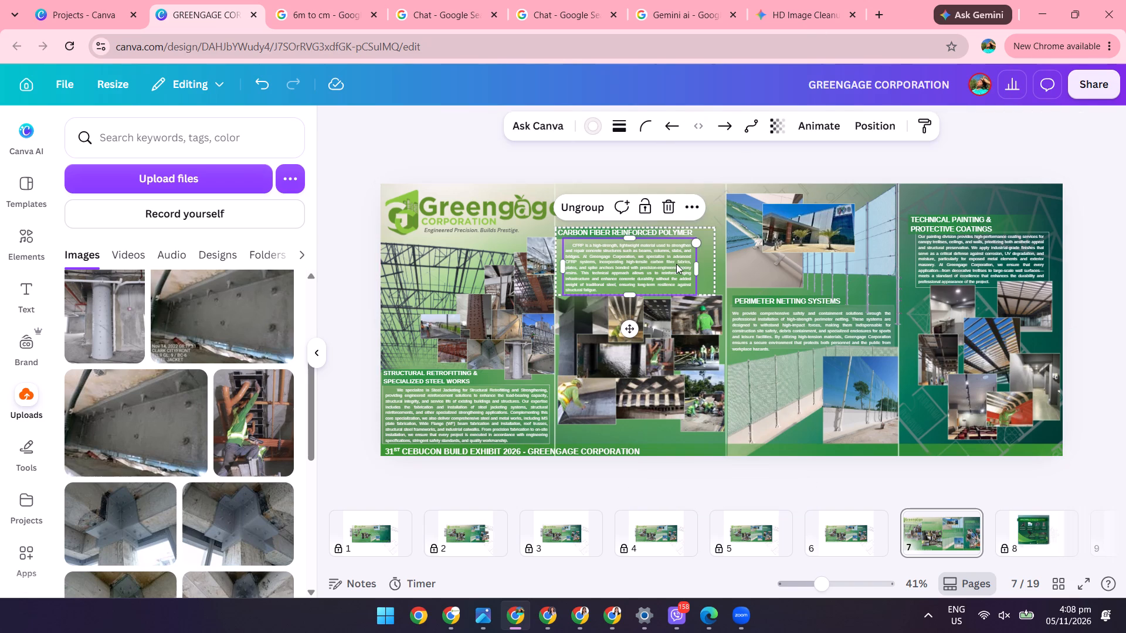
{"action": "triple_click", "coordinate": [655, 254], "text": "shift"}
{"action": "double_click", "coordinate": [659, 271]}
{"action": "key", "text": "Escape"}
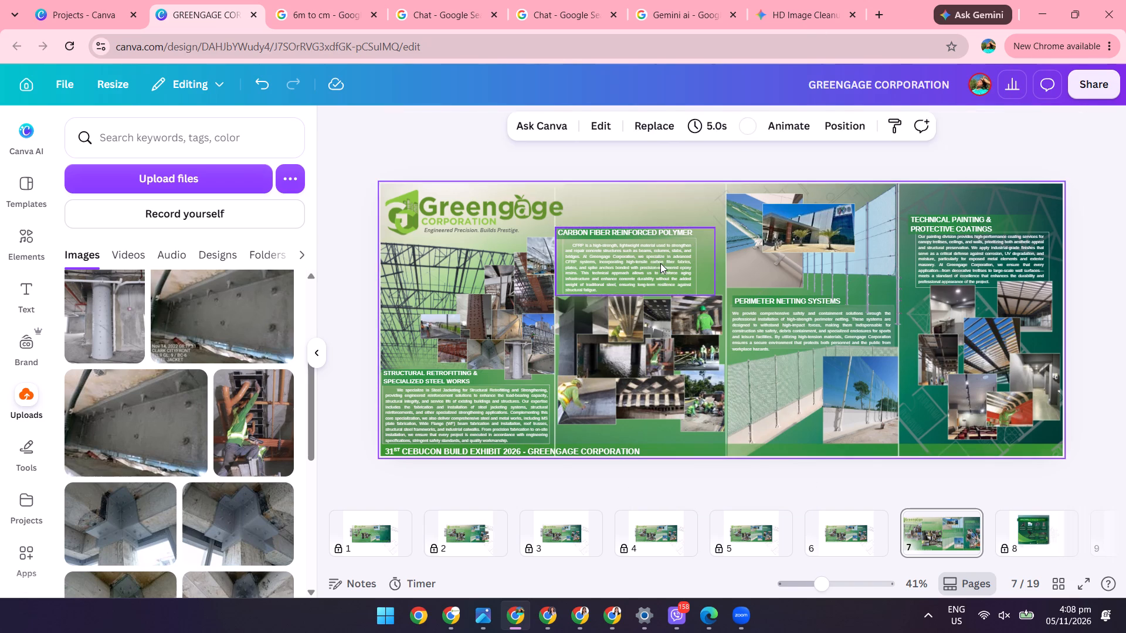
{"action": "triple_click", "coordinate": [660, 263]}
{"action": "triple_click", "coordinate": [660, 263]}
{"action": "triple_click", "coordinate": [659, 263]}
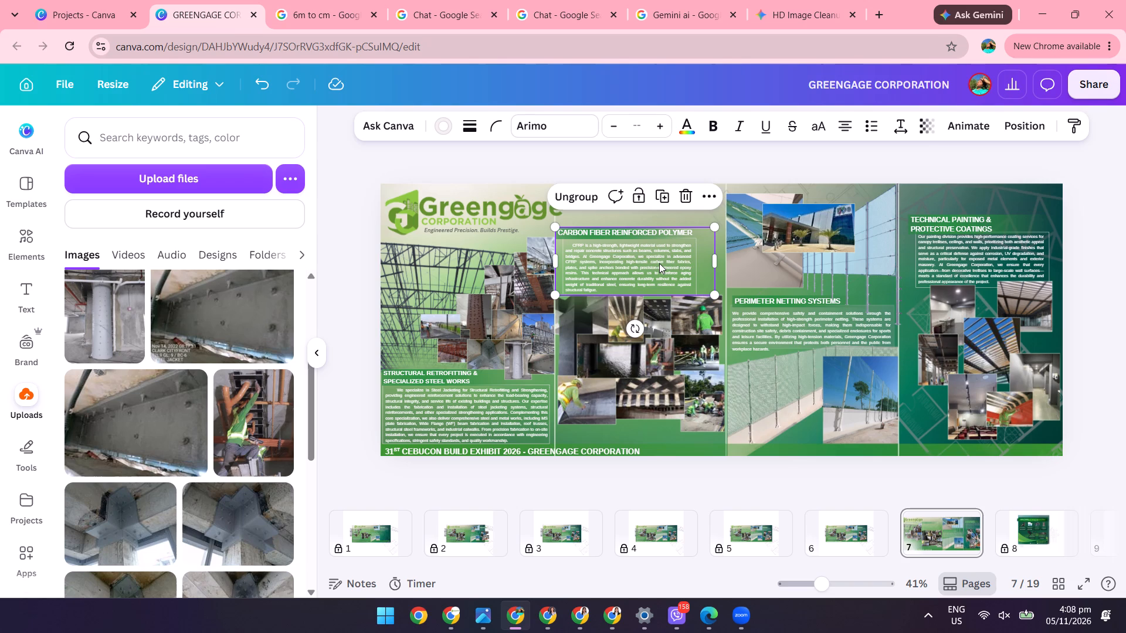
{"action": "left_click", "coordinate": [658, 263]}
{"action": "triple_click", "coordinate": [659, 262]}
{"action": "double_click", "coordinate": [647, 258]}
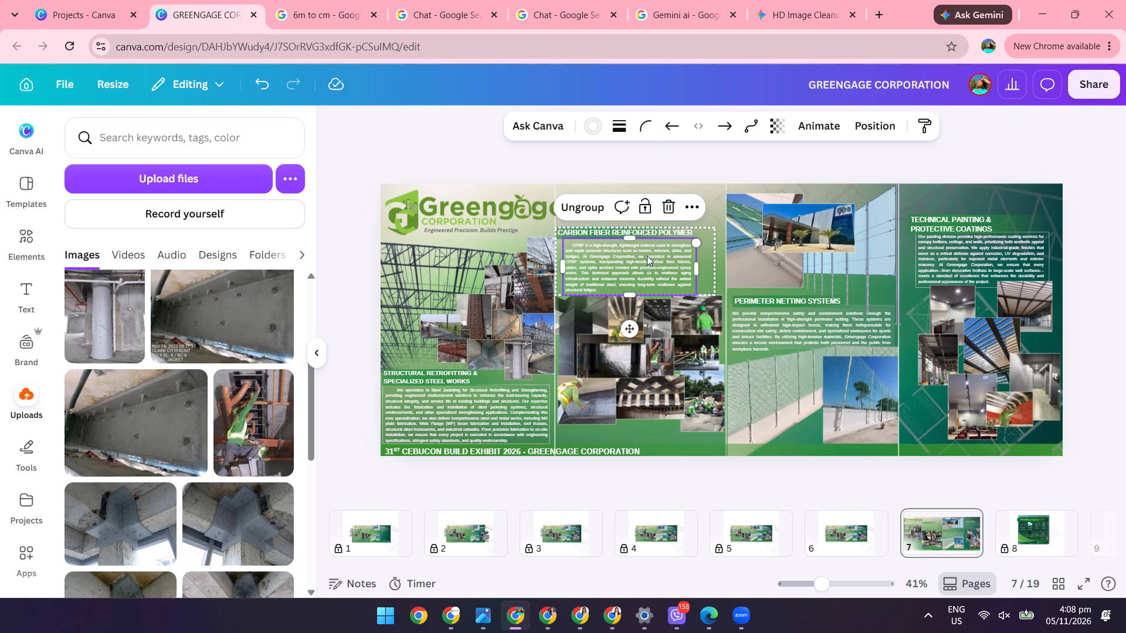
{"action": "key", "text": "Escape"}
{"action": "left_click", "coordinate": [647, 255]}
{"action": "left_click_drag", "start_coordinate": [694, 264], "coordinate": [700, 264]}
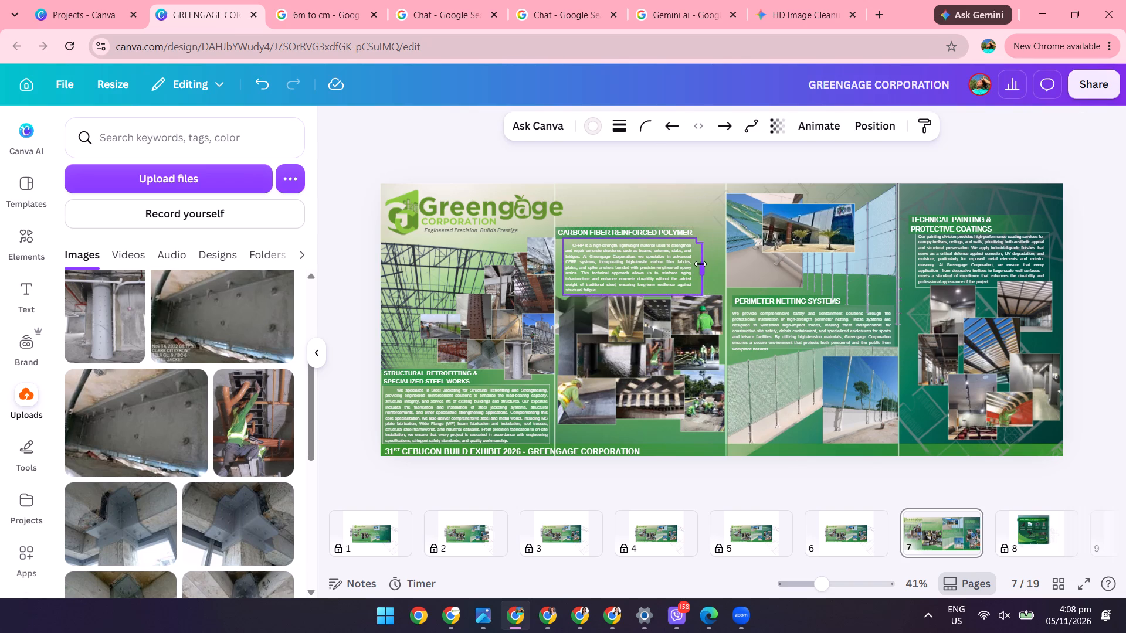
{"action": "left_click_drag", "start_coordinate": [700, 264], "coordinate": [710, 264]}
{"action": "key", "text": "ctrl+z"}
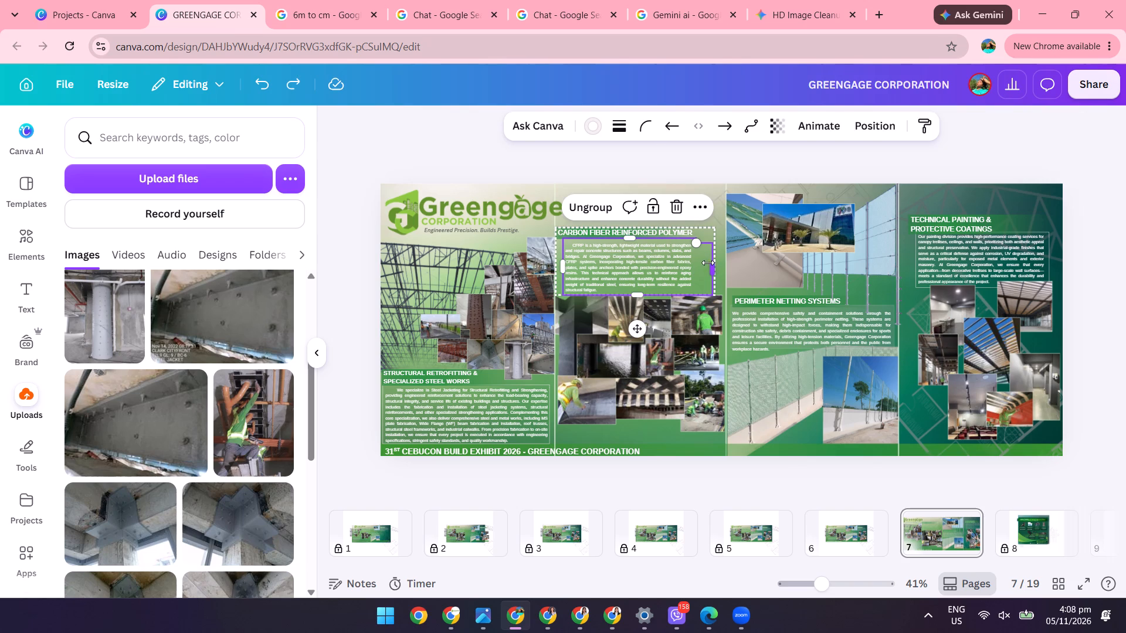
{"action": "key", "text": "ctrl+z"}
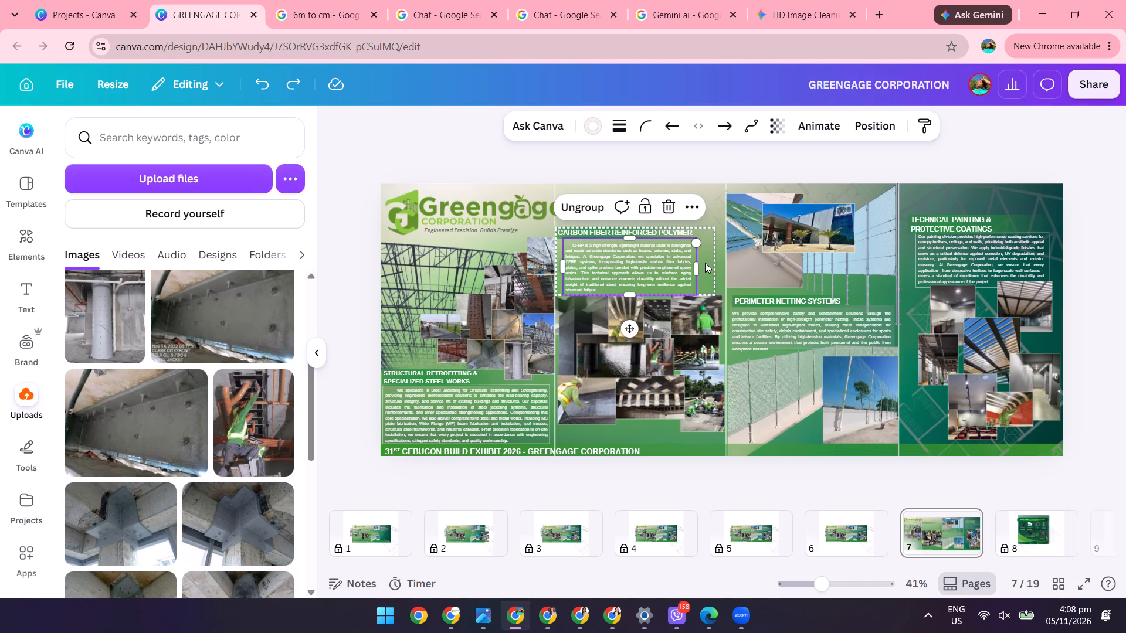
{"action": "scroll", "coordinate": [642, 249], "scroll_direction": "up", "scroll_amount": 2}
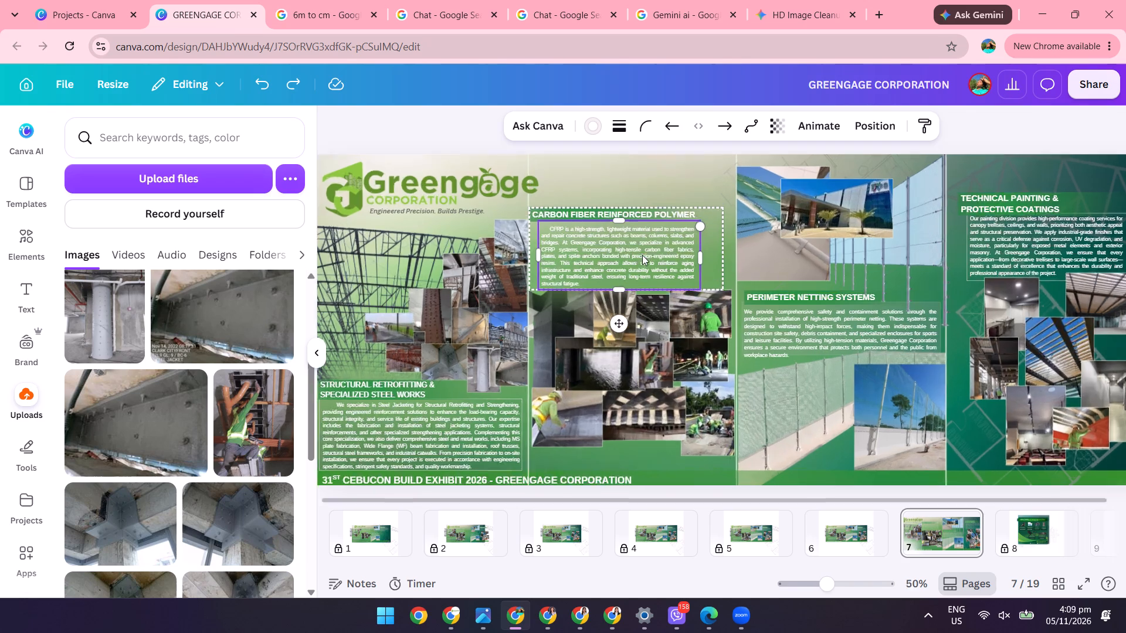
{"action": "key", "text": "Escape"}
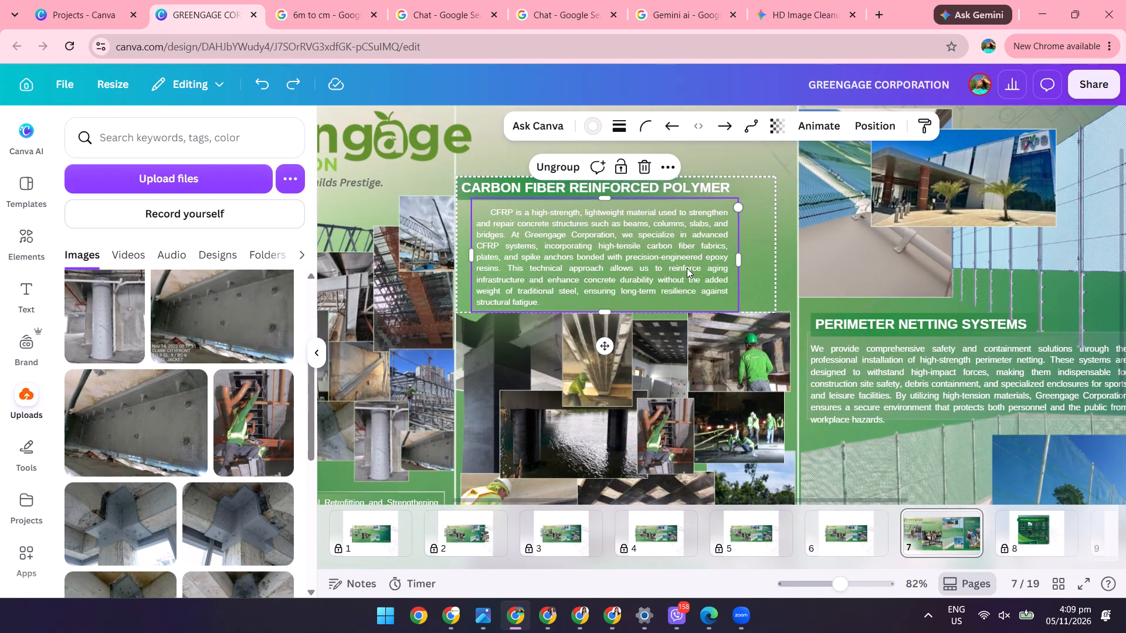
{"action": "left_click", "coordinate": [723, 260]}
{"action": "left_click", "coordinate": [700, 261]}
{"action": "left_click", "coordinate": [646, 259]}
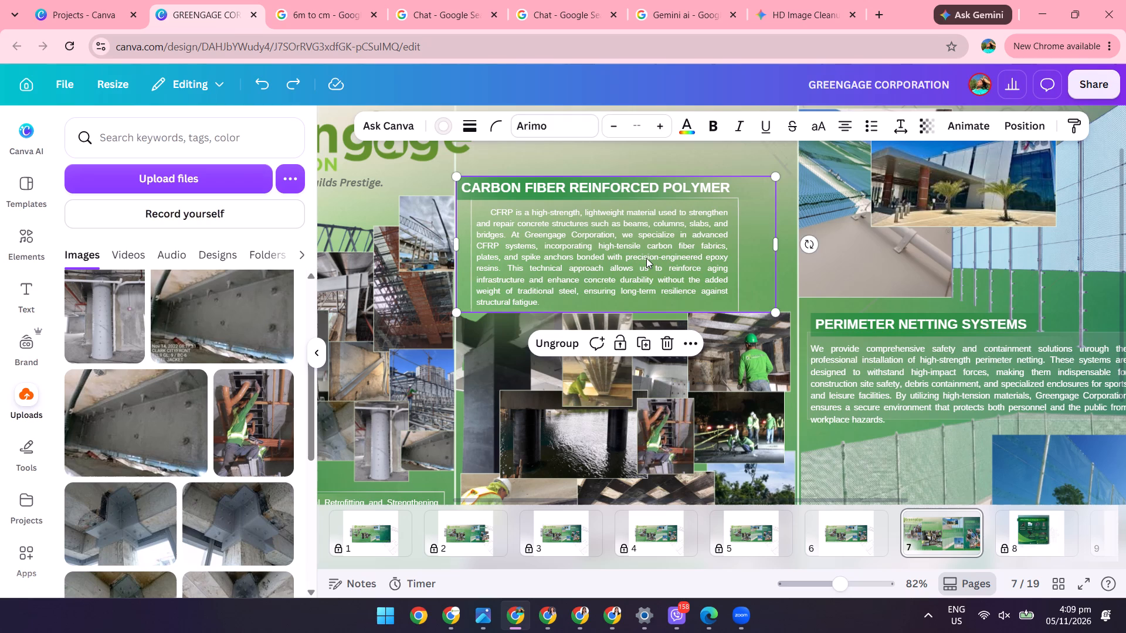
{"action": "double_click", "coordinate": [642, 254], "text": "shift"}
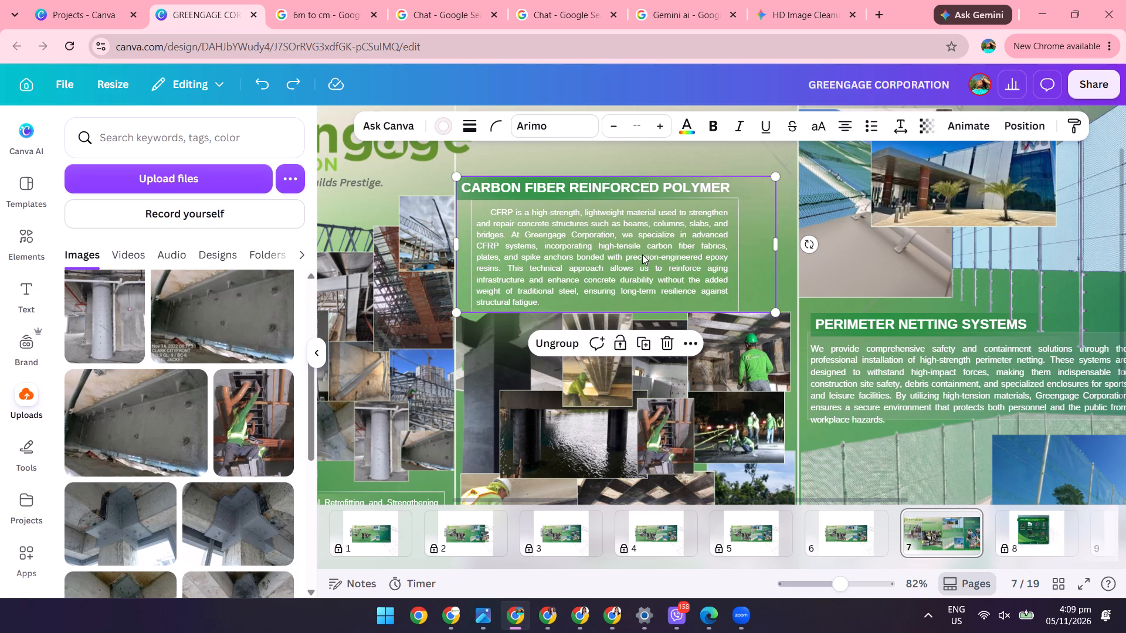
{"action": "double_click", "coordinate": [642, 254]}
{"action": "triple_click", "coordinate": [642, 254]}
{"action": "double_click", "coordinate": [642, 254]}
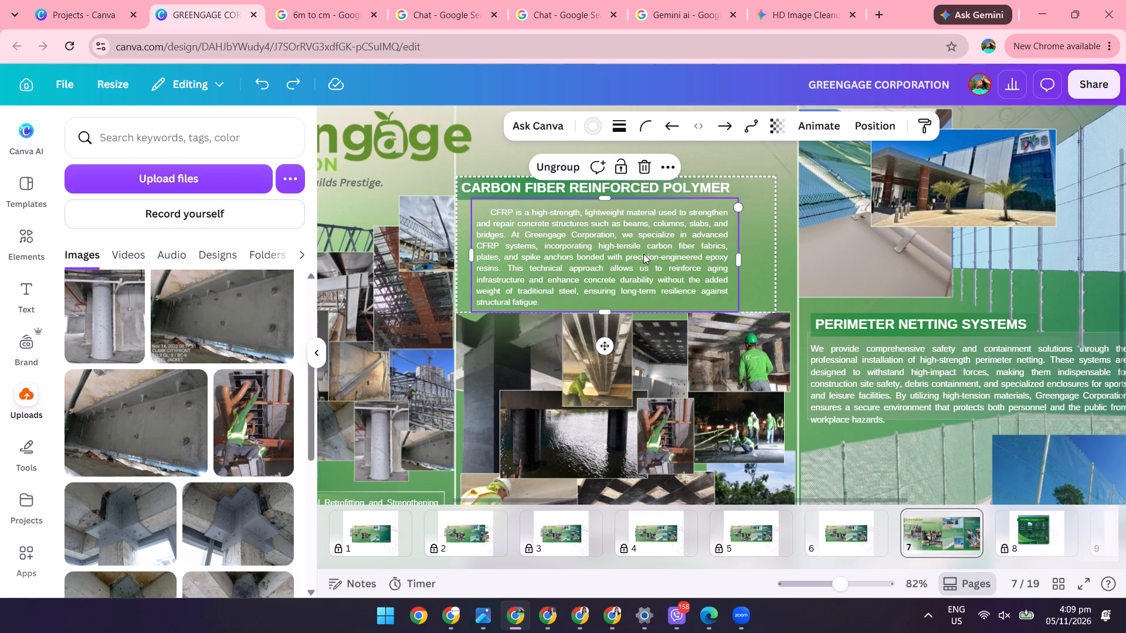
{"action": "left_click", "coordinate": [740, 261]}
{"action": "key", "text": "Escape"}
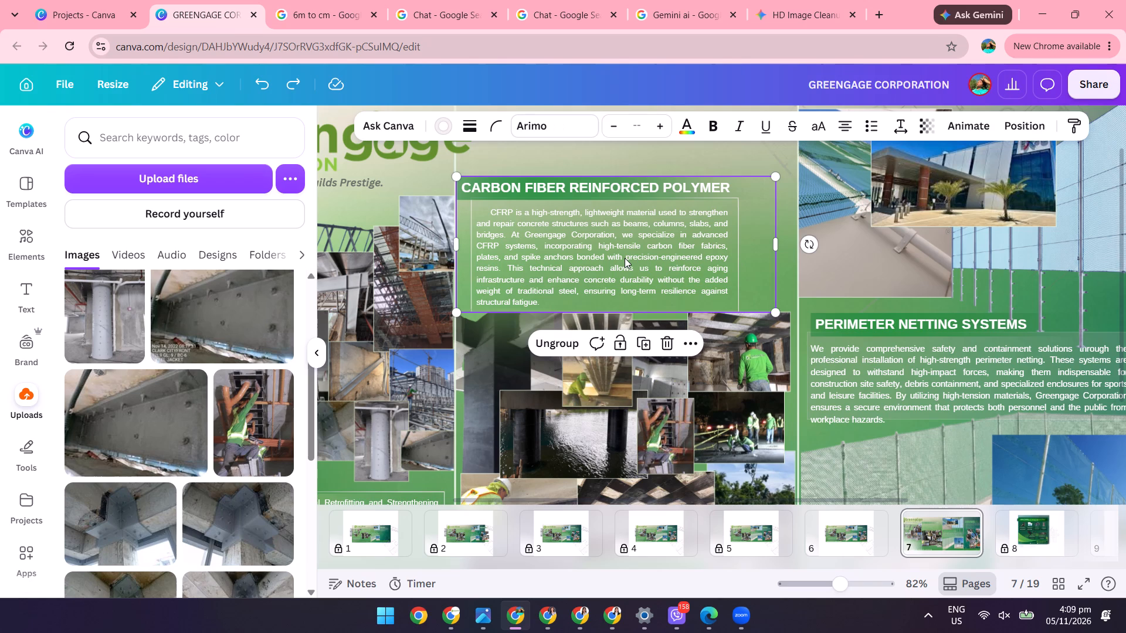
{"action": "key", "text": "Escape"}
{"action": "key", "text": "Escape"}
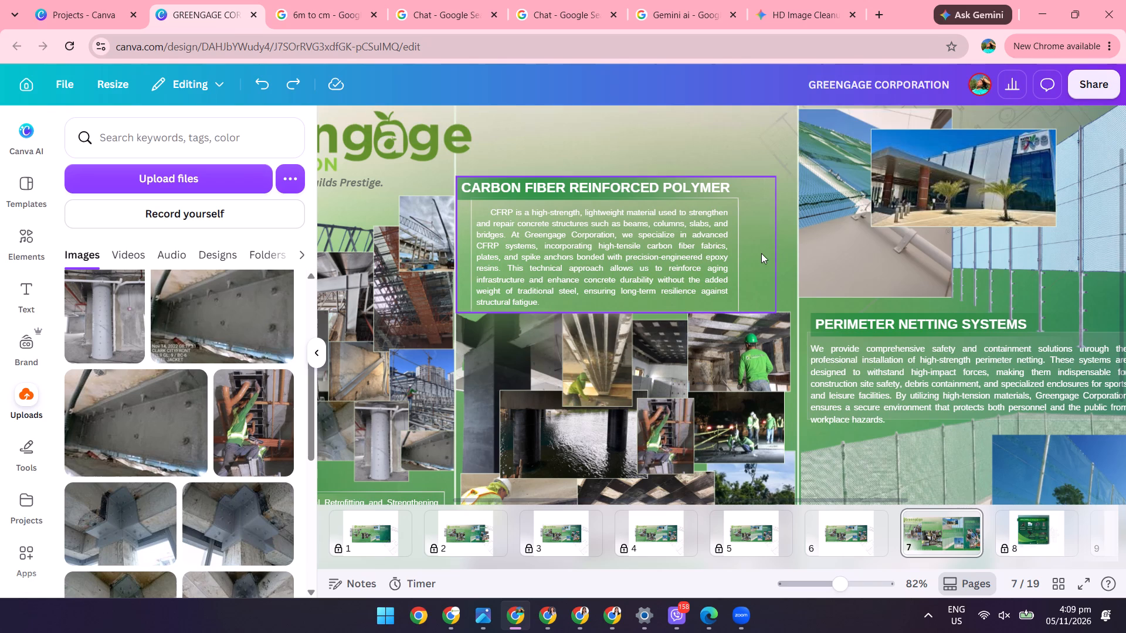
Widen the Carbon Fiber Reinforced Polymer group to about 16 by 6 by extending its right edge past the column divider.
{"action": "left_click", "coordinate": [745, 257]}
{"action": "left_click_drag", "start_coordinate": [775, 246], "coordinate": [781, 246]}
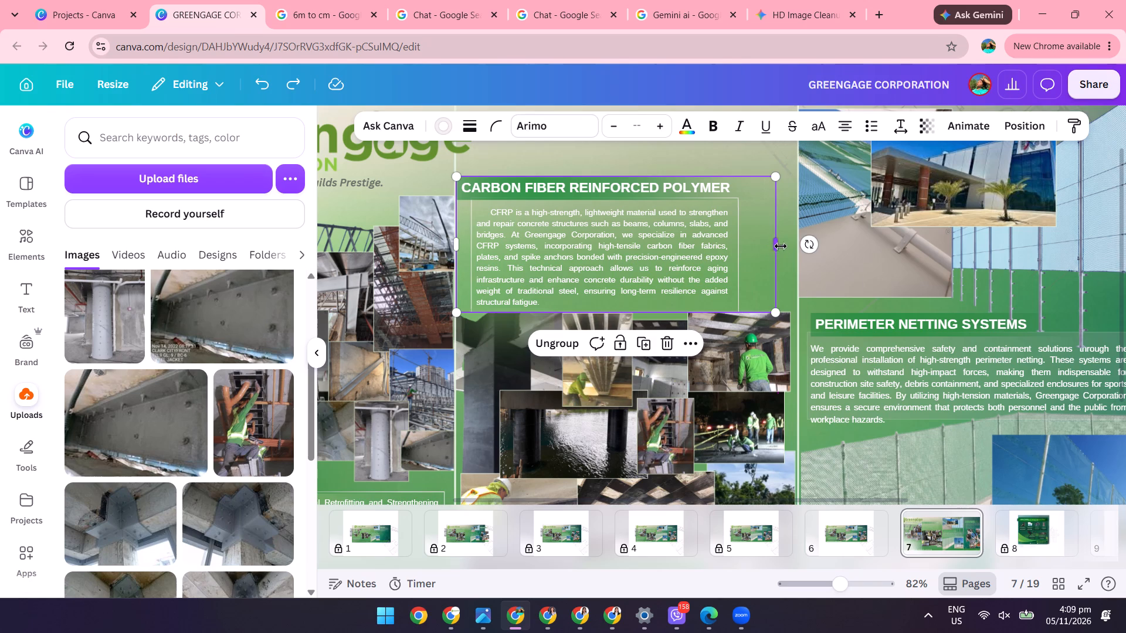
{"action": "left_click_drag", "start_coordinate": [781, 246], "coordinate": [796, 247]}
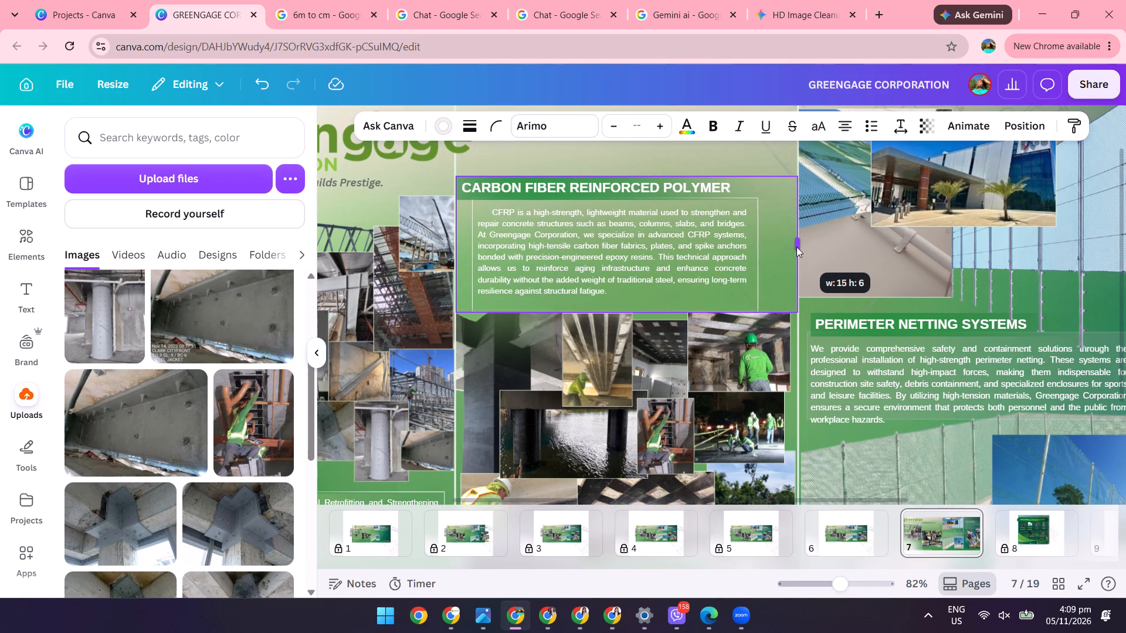
{"action": "left_click_drag", "start_coordinate": [796, 247], "coordinate": [815, 246]}
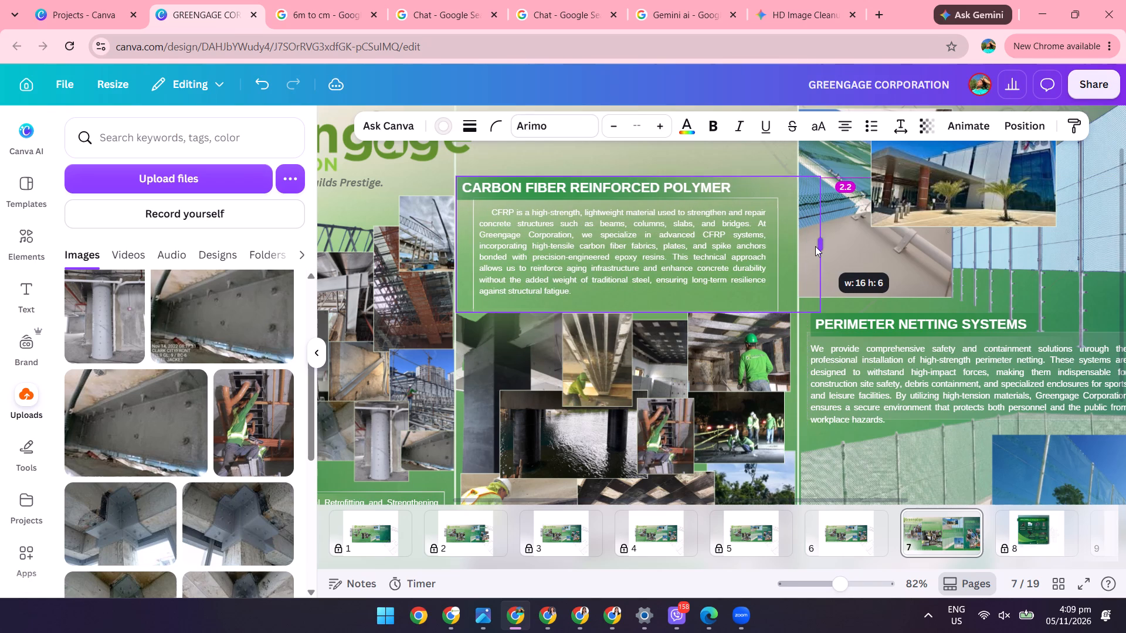
{"action": "left_click_drag", "start_coordinate": [815, 246], "coordinate": [816, 246]}
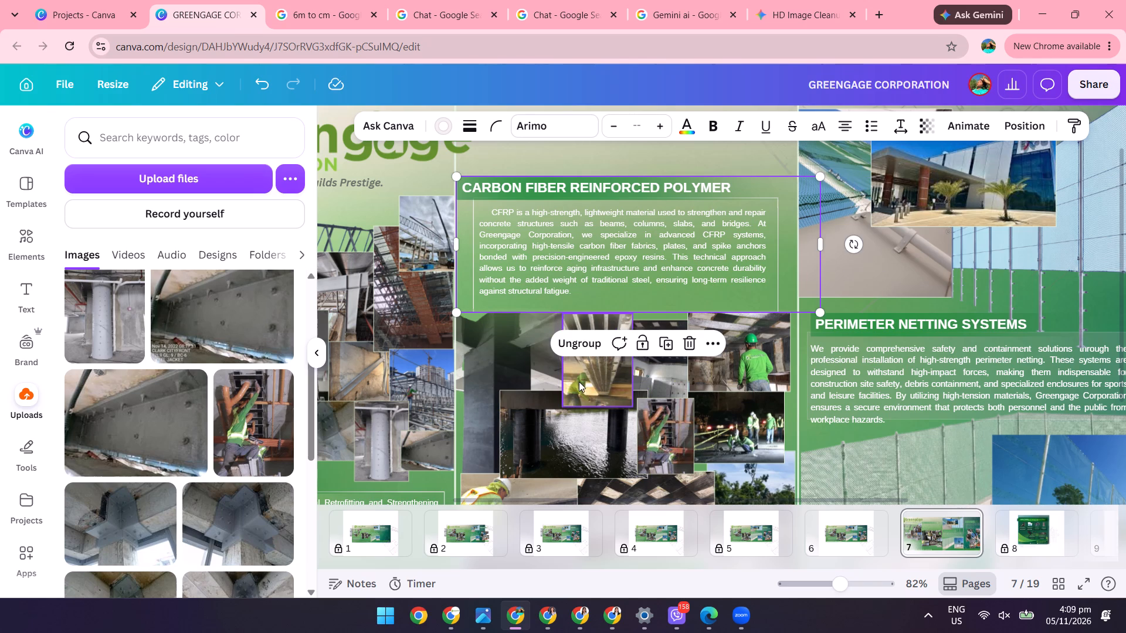
{"action": "key", "text": "Escape"}
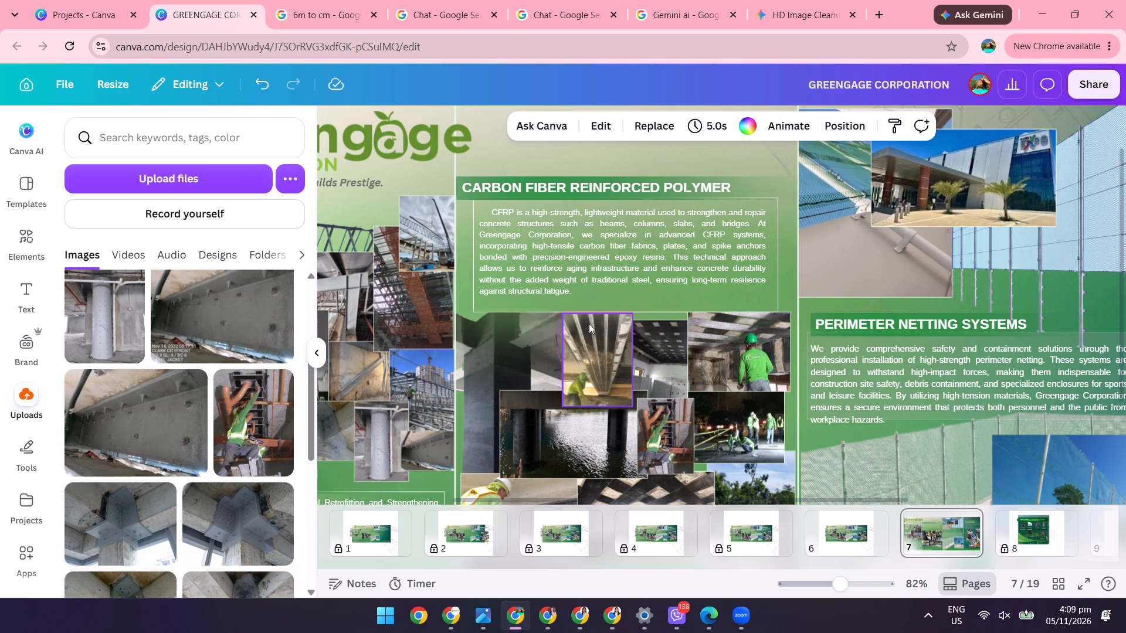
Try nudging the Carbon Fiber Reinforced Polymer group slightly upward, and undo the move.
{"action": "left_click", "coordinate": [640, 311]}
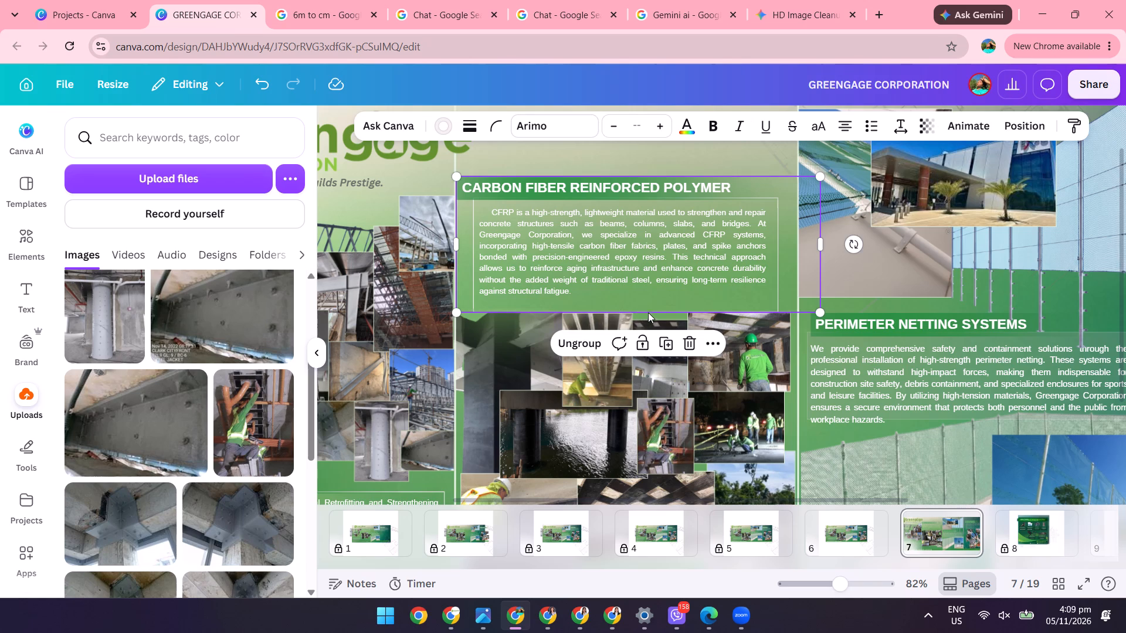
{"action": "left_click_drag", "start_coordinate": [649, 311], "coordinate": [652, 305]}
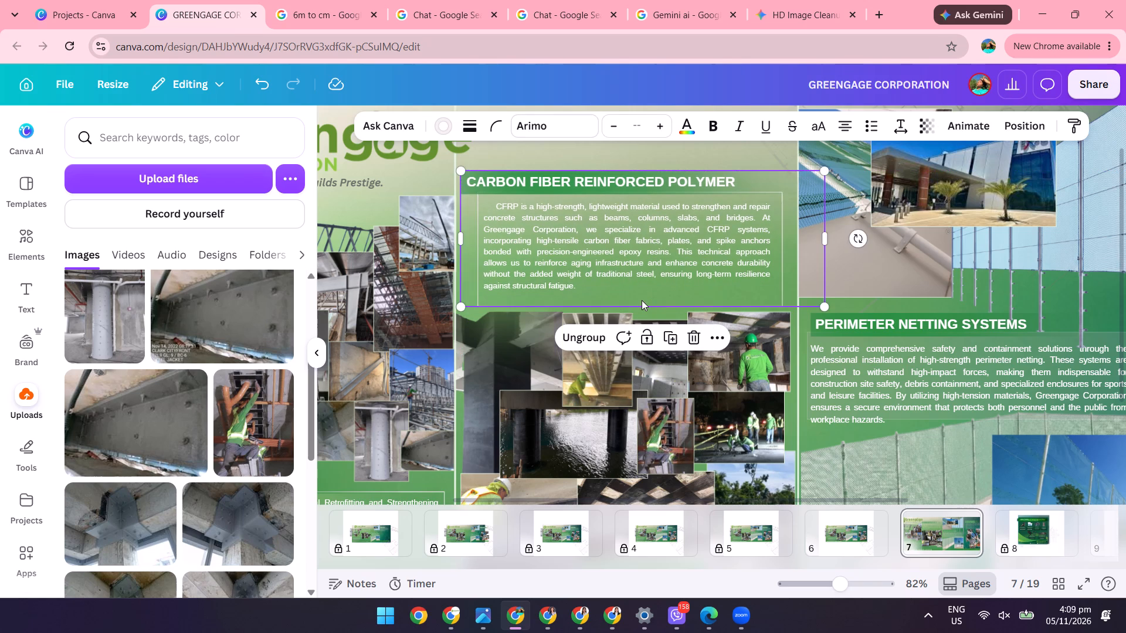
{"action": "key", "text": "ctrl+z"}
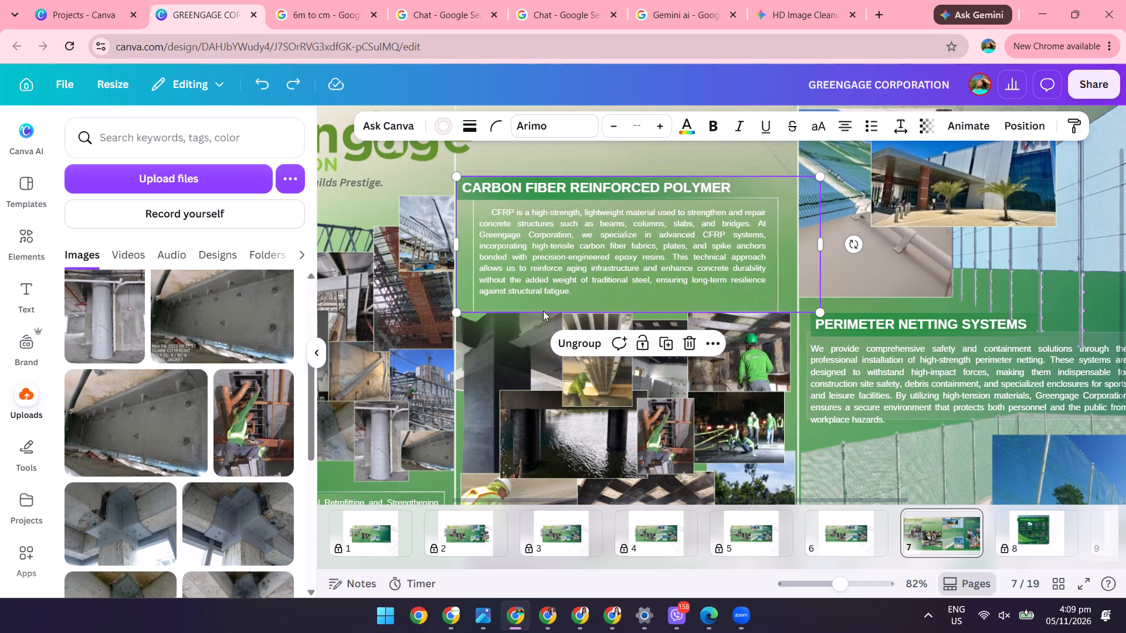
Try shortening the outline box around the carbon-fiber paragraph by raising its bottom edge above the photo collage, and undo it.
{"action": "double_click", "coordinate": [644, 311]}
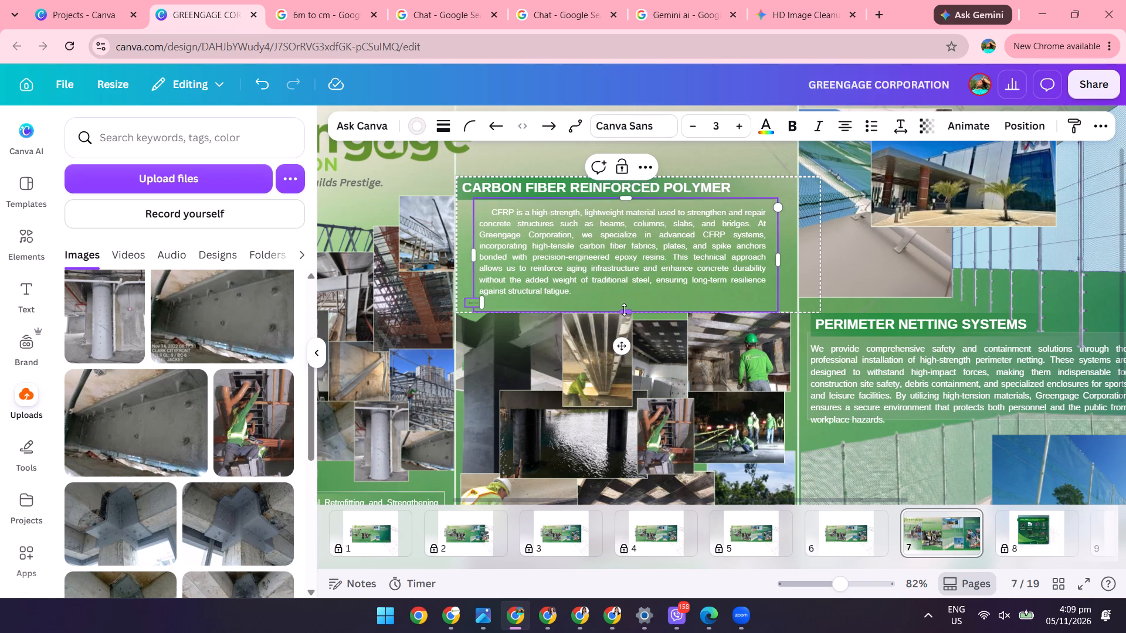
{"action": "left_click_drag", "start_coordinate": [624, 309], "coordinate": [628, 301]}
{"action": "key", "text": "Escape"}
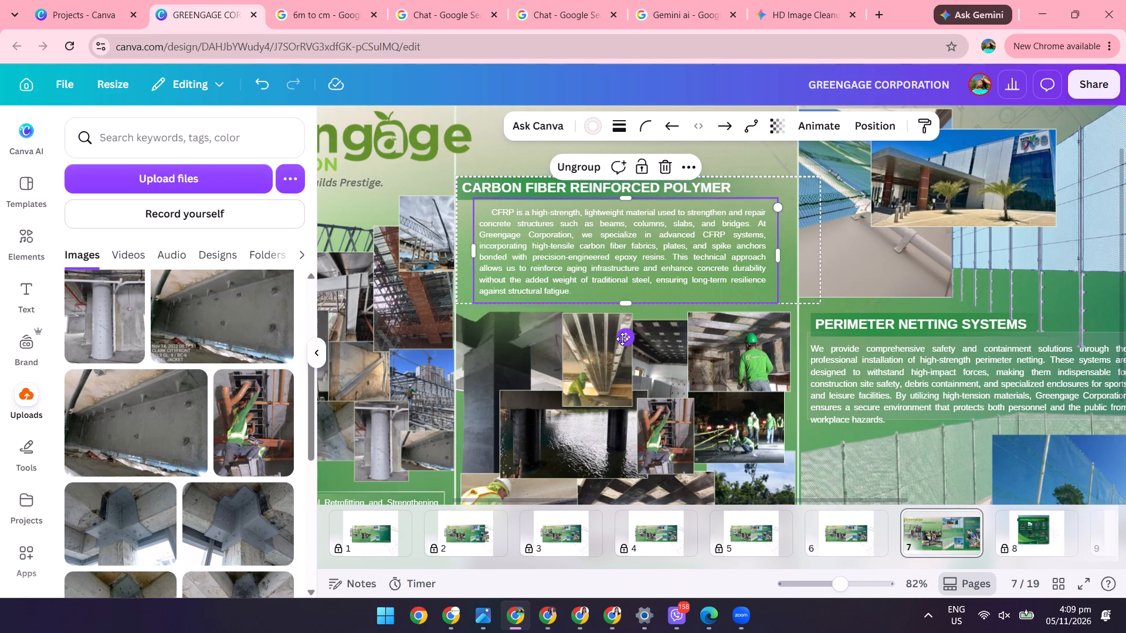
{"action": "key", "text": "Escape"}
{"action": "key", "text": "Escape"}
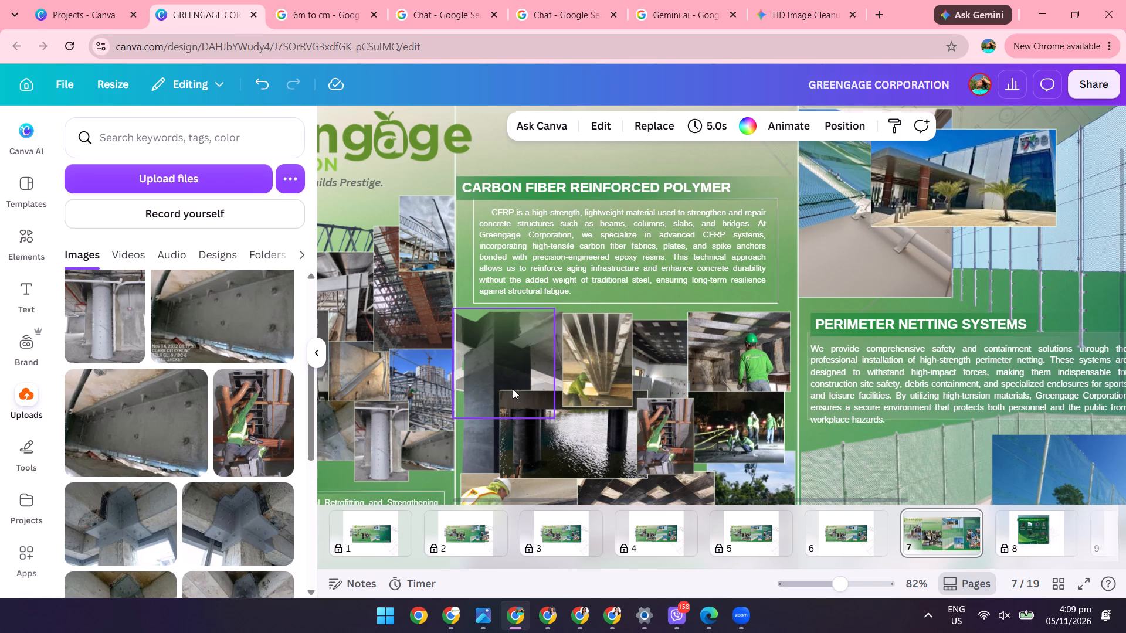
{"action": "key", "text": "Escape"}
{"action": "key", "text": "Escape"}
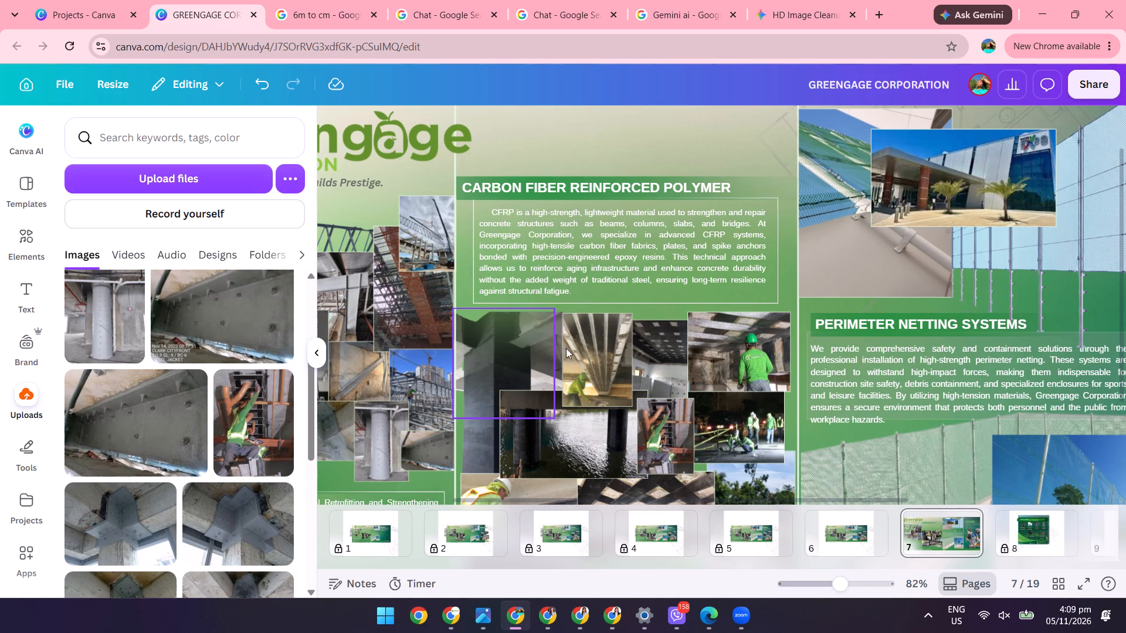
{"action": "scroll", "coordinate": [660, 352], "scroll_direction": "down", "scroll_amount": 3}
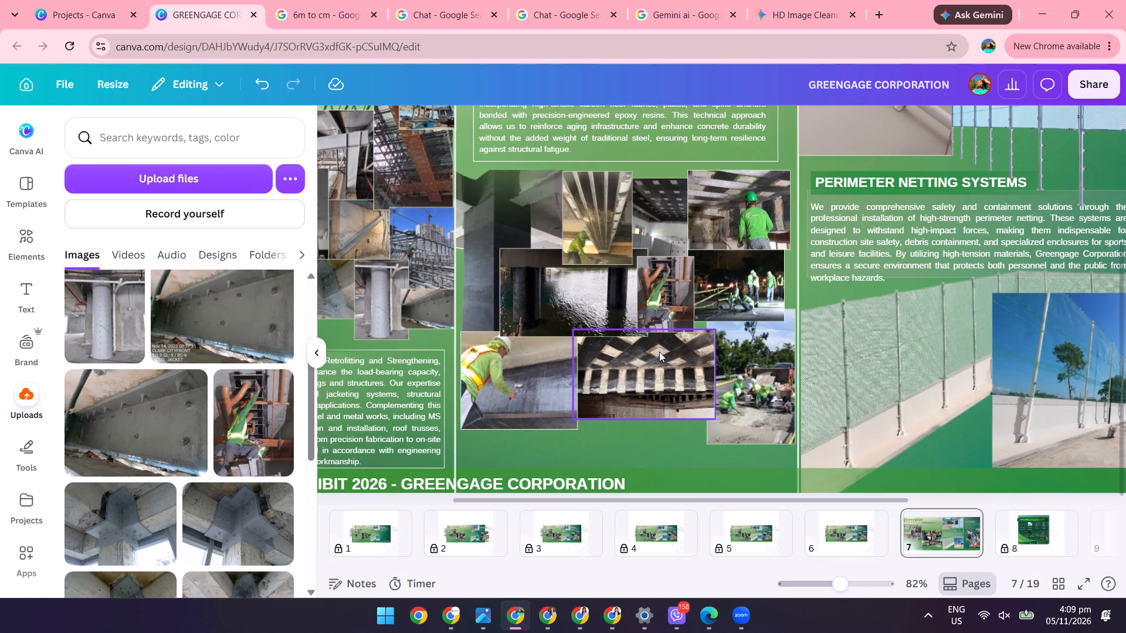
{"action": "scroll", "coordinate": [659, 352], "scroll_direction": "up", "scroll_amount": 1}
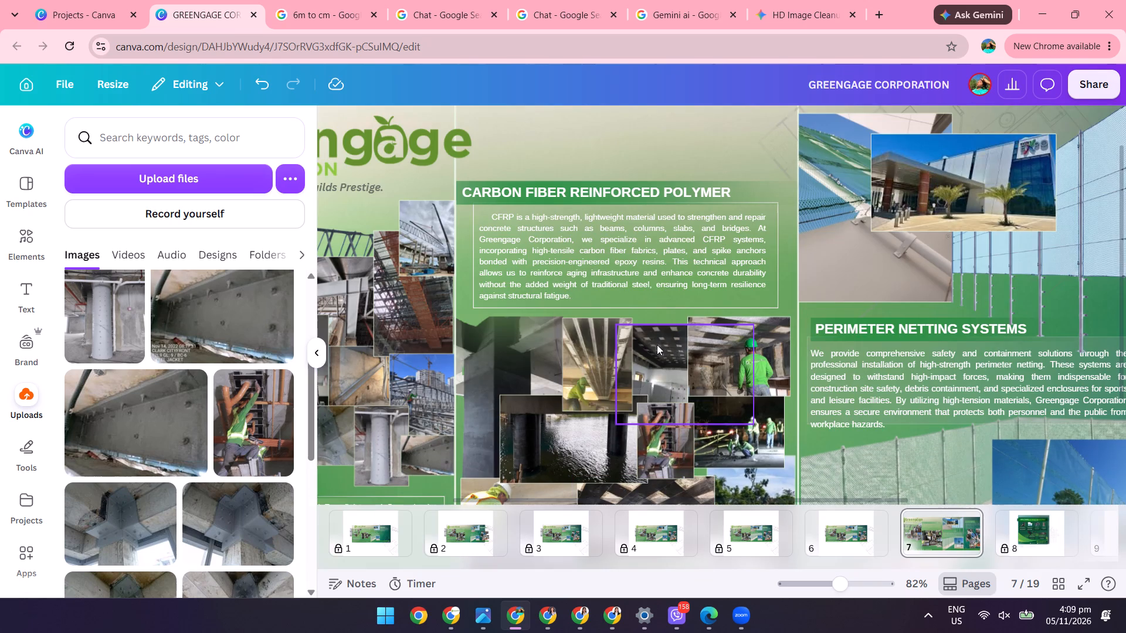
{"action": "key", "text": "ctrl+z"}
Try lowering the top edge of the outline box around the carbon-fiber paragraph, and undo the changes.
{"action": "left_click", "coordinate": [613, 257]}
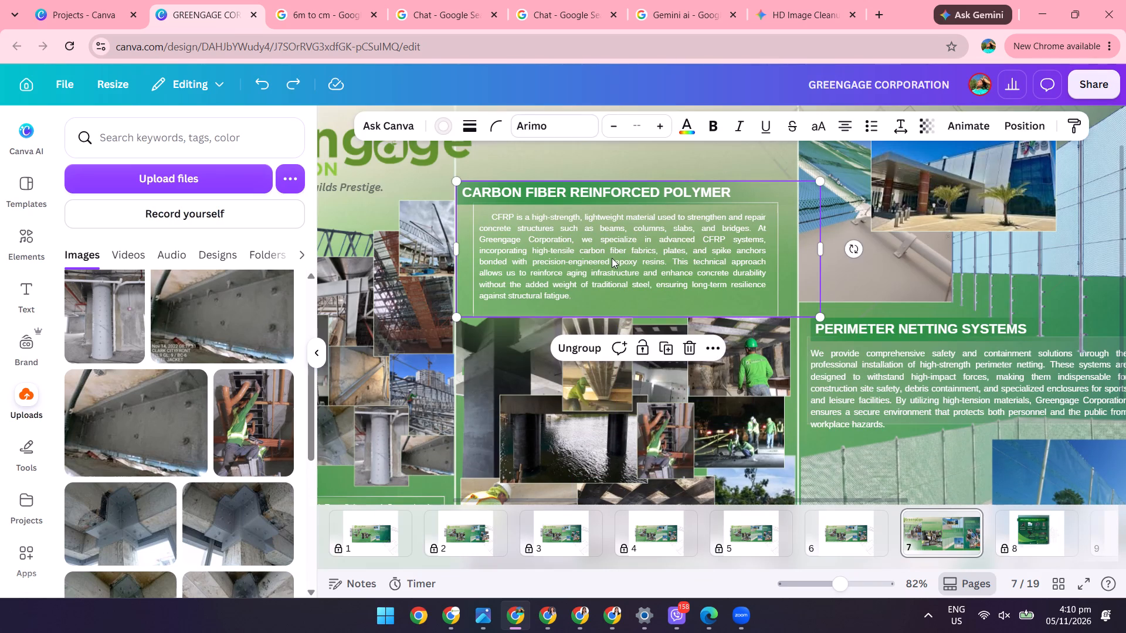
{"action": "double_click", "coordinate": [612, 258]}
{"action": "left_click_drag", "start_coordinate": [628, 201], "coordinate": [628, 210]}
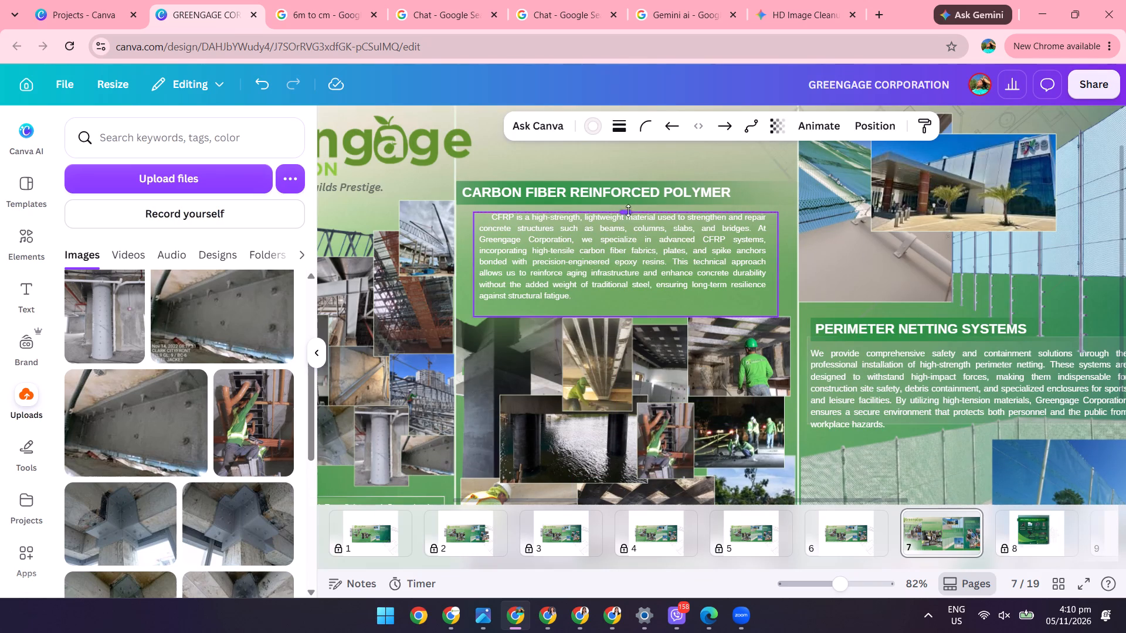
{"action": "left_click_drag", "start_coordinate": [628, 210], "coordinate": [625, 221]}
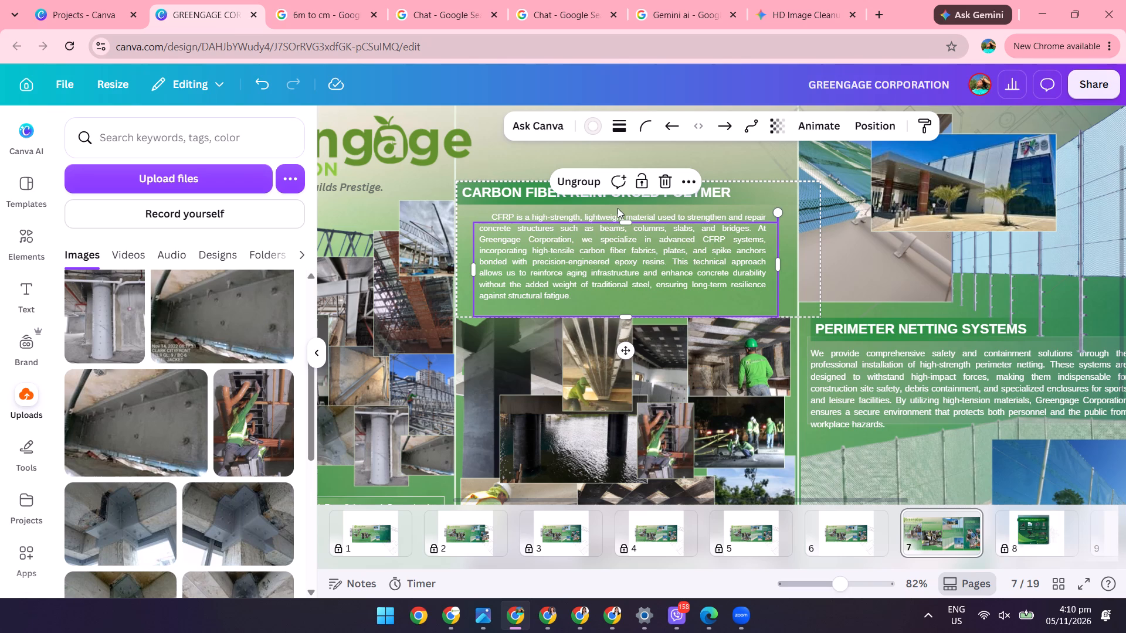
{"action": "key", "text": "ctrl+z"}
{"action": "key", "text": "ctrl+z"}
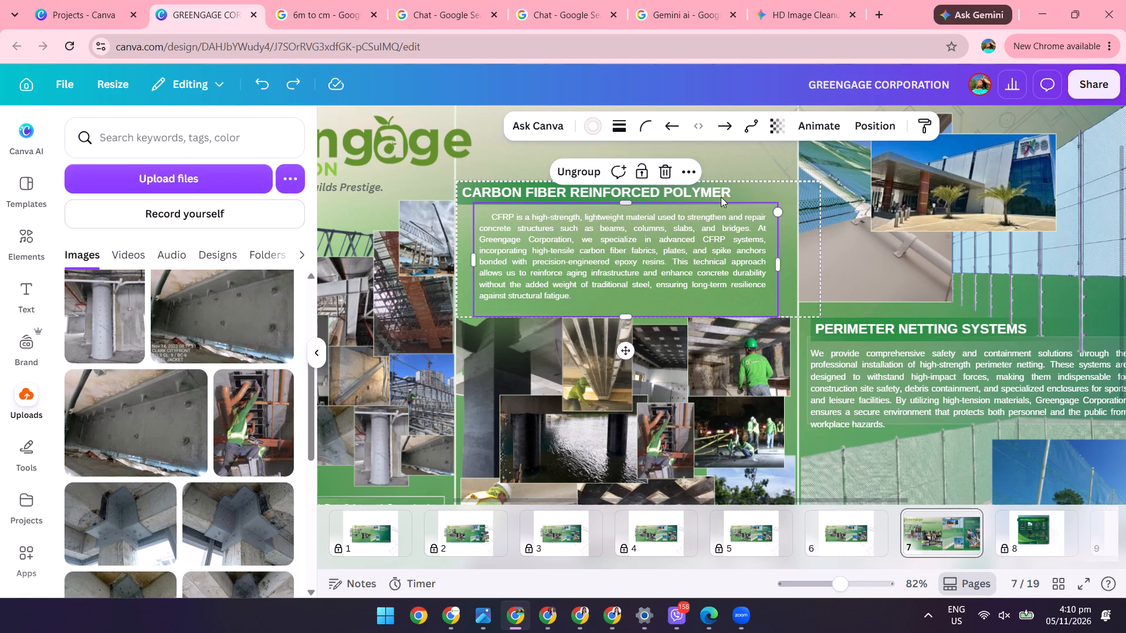
Scale the Carbon Fiber Reinforced Polymer group down from its upper-right corner to about 15.3 by 5.7.
{"action": "left_click", "coordinate": [799, 203]}
{"action": "left_click", "coordinate": [766, 179]}
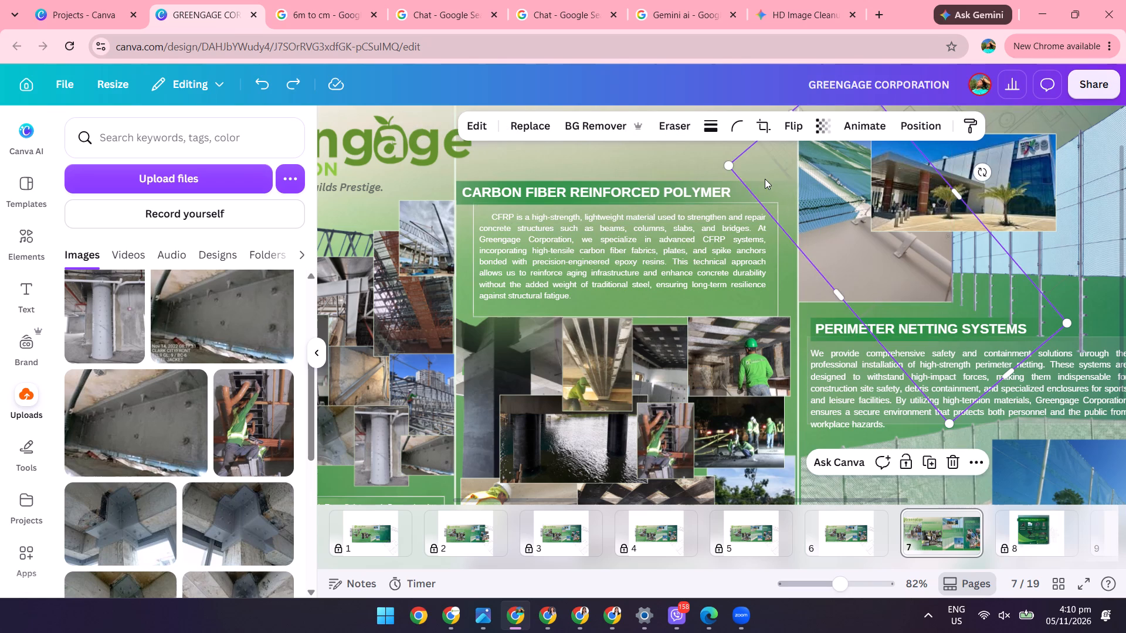
{"action": "left_click", "coordinate": [687, 199]}
{"action": "left_click_drag", "start_coordinate": [687, 179], "coordinate": [687, 181]}
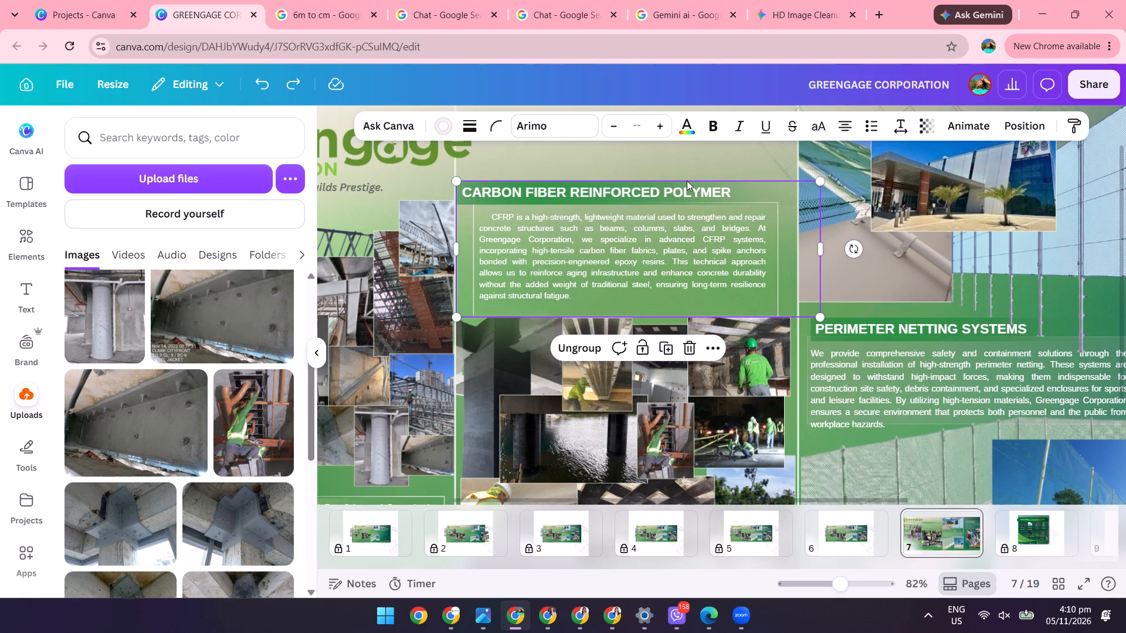
{"action": "left_click_drag", "start_coordinate": [687, 181], "coordinate": [687, 186]}
{"action": "left_click_drag", "start_coordinate": [738, 180], "coordinate": [738, 193]}
{"action": "left_click_drag", "start_coordinate": [819, 179], "coordinate": [818, 182]}
{"action": "left_click_drag", "start_coordinate": [818, 182], "coordinate": [829, 200]}
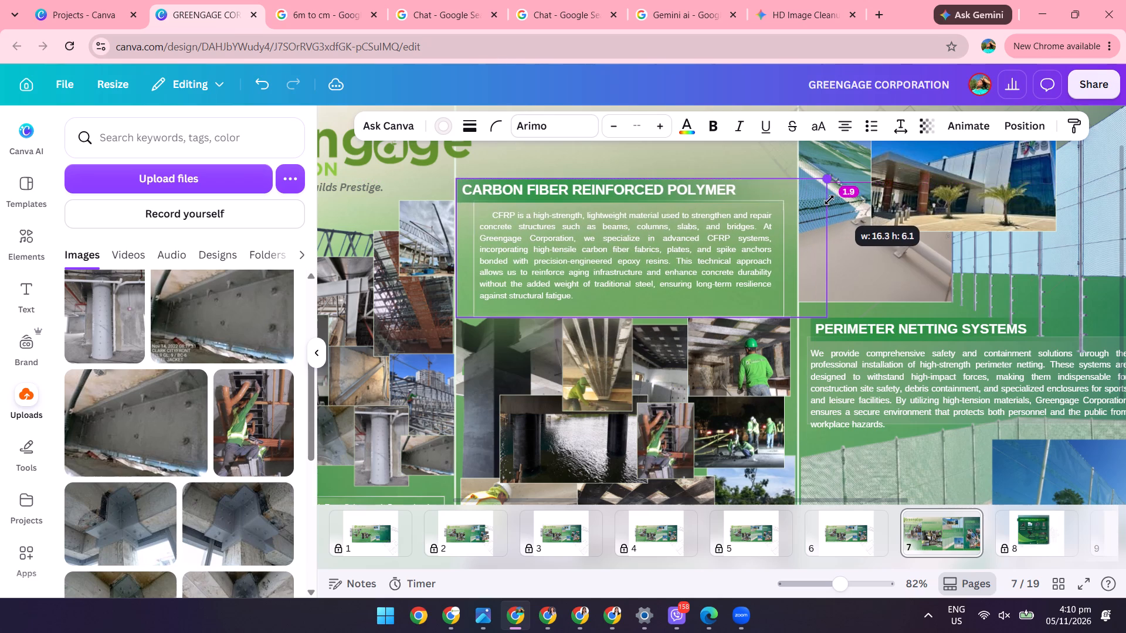
{"action": "left_click_drag", "start_coordinate": [829, 200], "coordinate": [811, 208]}
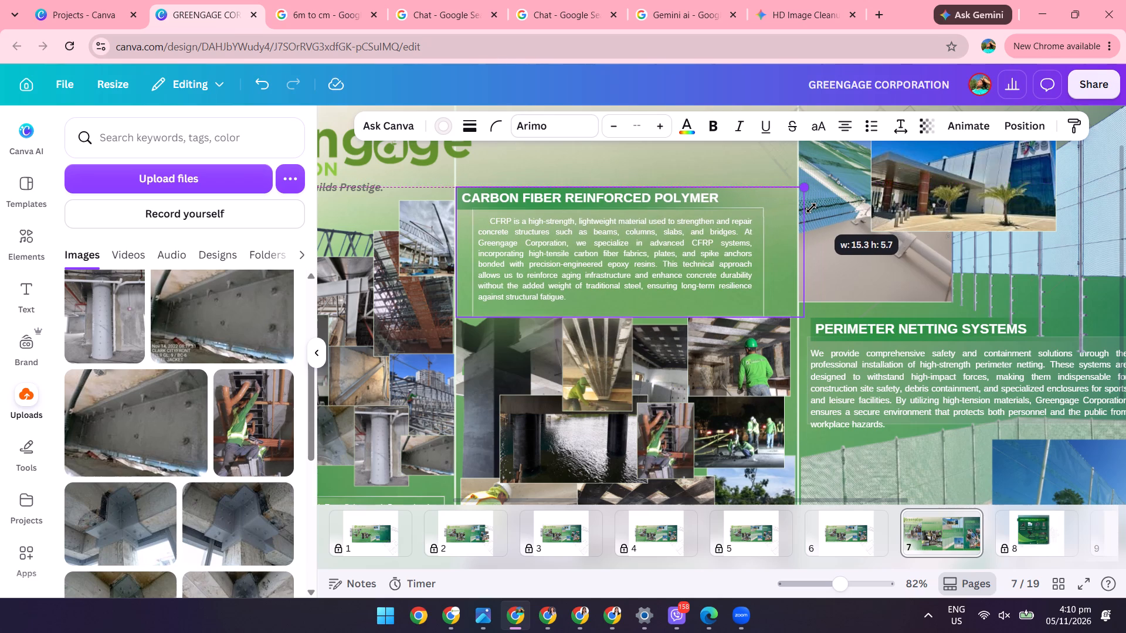
{"action": "left_click_drag", "start_coordinate": [811, 208], "coordinate": [812, 208]}
Shift the Carbon Fiber Reinforced Polymer group slightly right, away from the column's left divider.
{"action": "left_click_drag", "start_coordinate": [726, 245], "coordinate": [735, 244]}
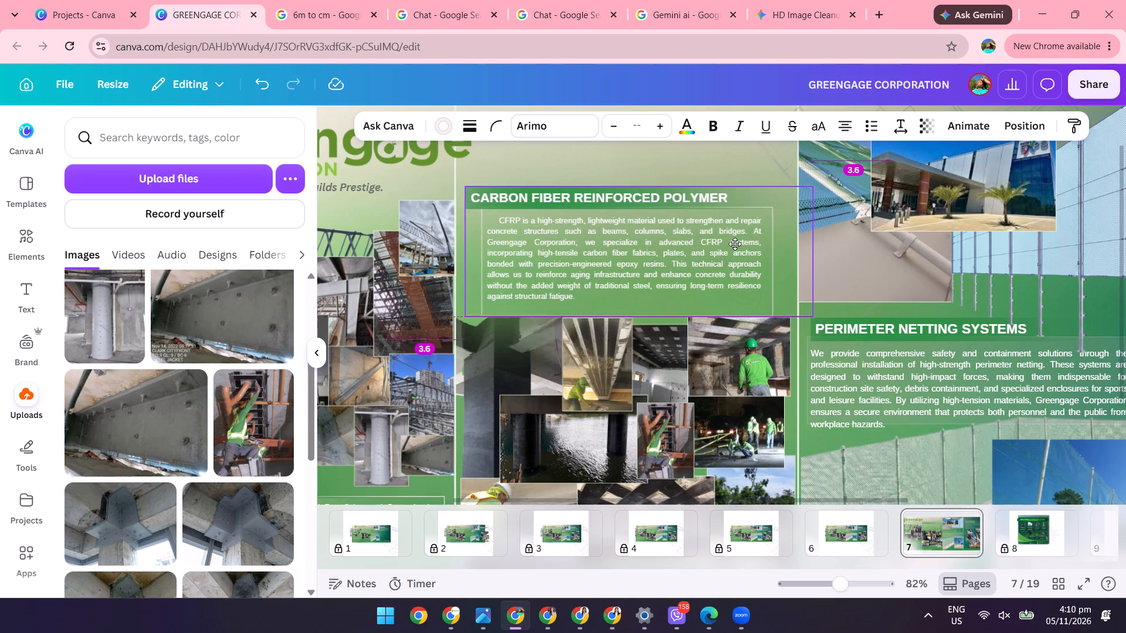
{"action": "left_click_drag", "start_coordinate": [735, 244], "coordinate": [736, 243]}
Move the outline box around the carbon-fiber paragraph slightly up within its group, clear of the photo collage.
{"action": "left_click", "coordinate": [558, 303]}
{"action": "double_click", "coordinate": [565, 300]}
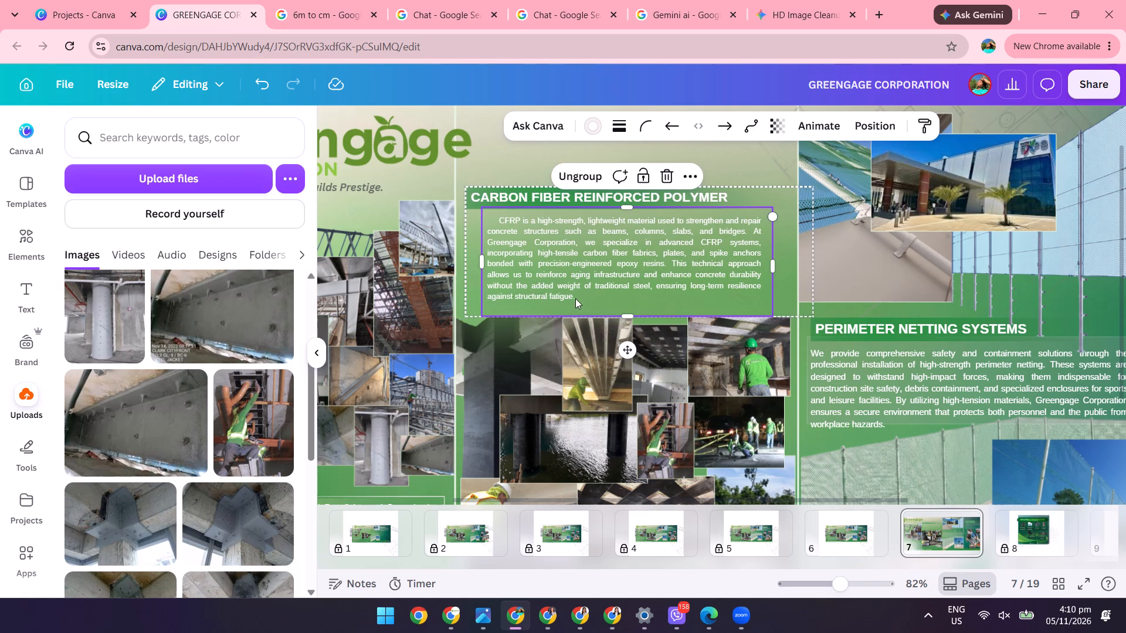
{"action": "double_click", "coordinate": [580, 295]}
{"action": "triple_click", "coordinate": [563, 294]}
{"action": "triple_click", "coordinate": [562, 291]}
{"action": "triple_click", "coordinate": [562, 291]}
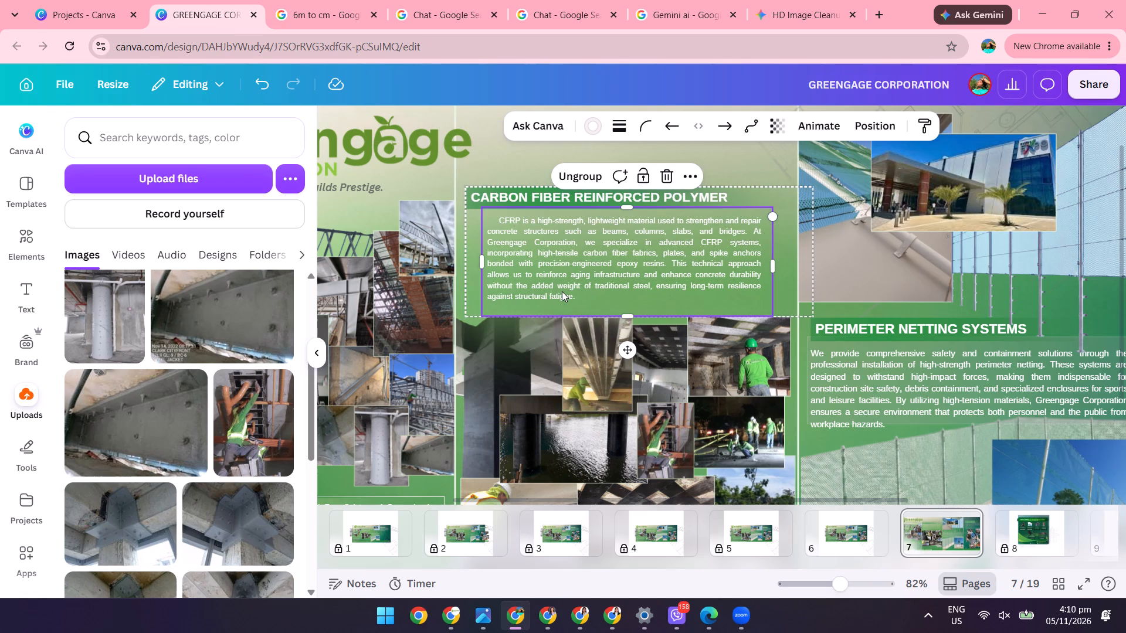
{"action": "left_click", "coordinate": [561, 291]}
{"action": "left_click_drag", "start_coordinate": [561, 291], "coordinate": [562, 283]}
{"action": "left_click", "coordinate": [562, 283]}
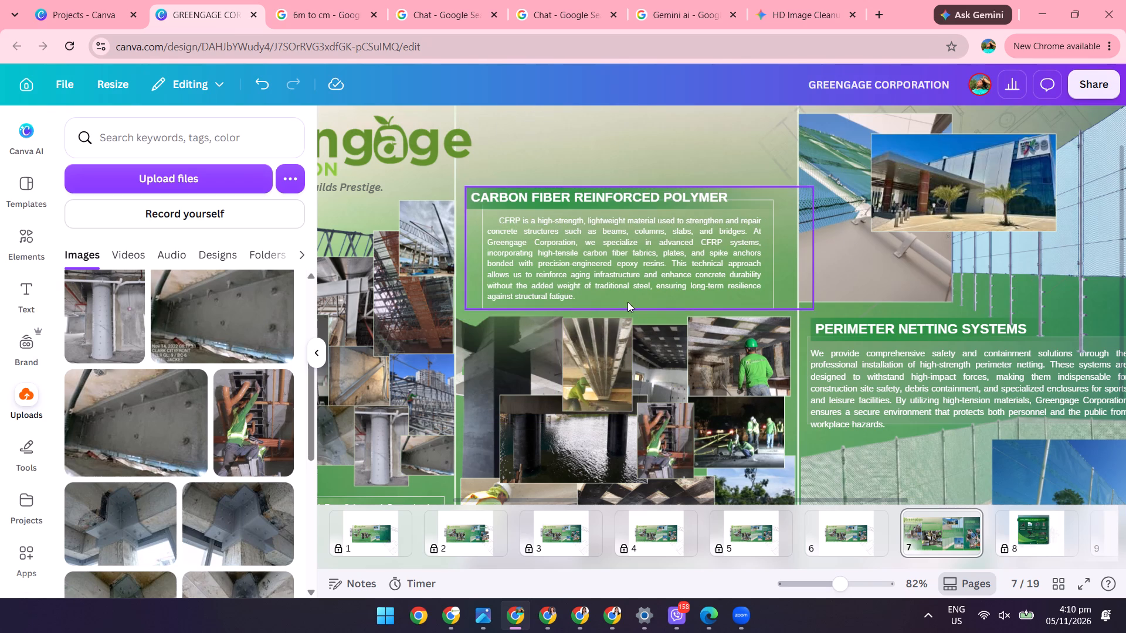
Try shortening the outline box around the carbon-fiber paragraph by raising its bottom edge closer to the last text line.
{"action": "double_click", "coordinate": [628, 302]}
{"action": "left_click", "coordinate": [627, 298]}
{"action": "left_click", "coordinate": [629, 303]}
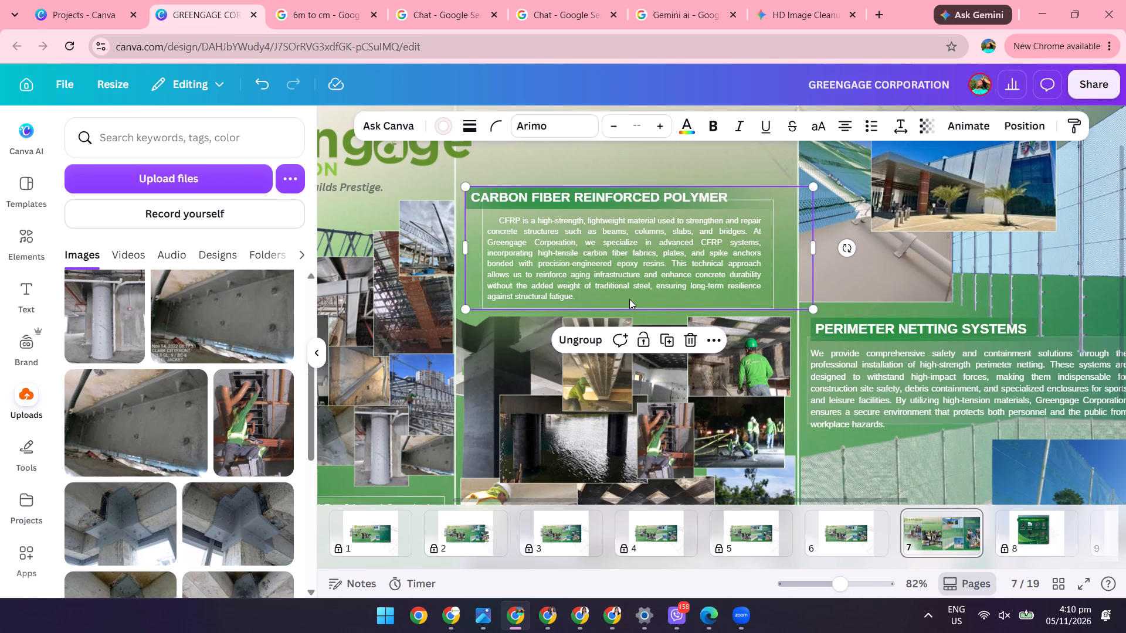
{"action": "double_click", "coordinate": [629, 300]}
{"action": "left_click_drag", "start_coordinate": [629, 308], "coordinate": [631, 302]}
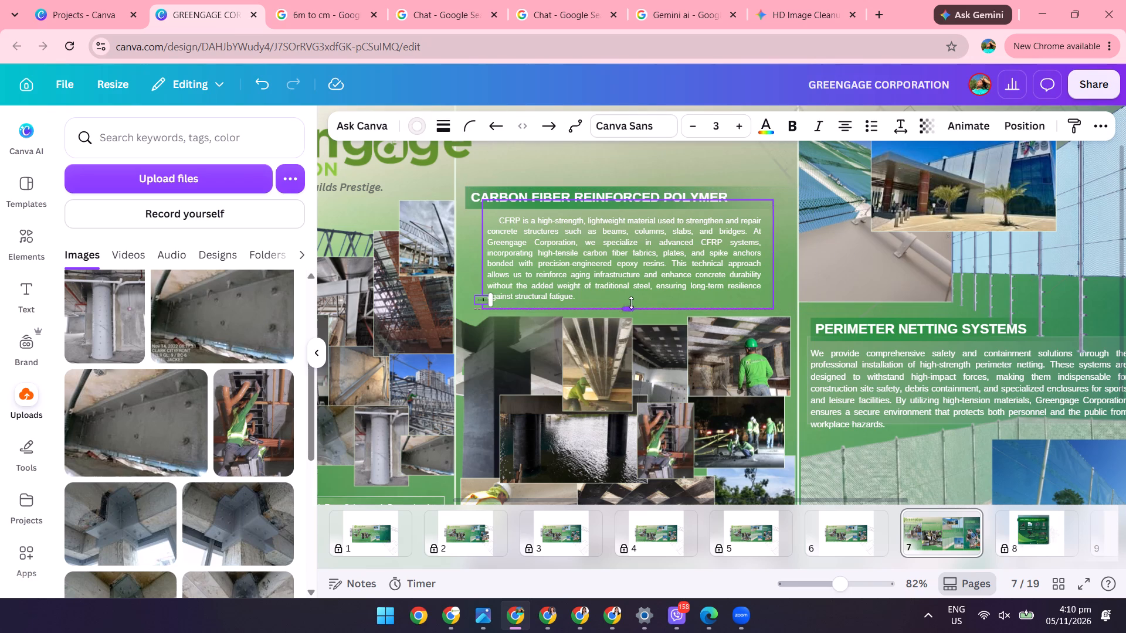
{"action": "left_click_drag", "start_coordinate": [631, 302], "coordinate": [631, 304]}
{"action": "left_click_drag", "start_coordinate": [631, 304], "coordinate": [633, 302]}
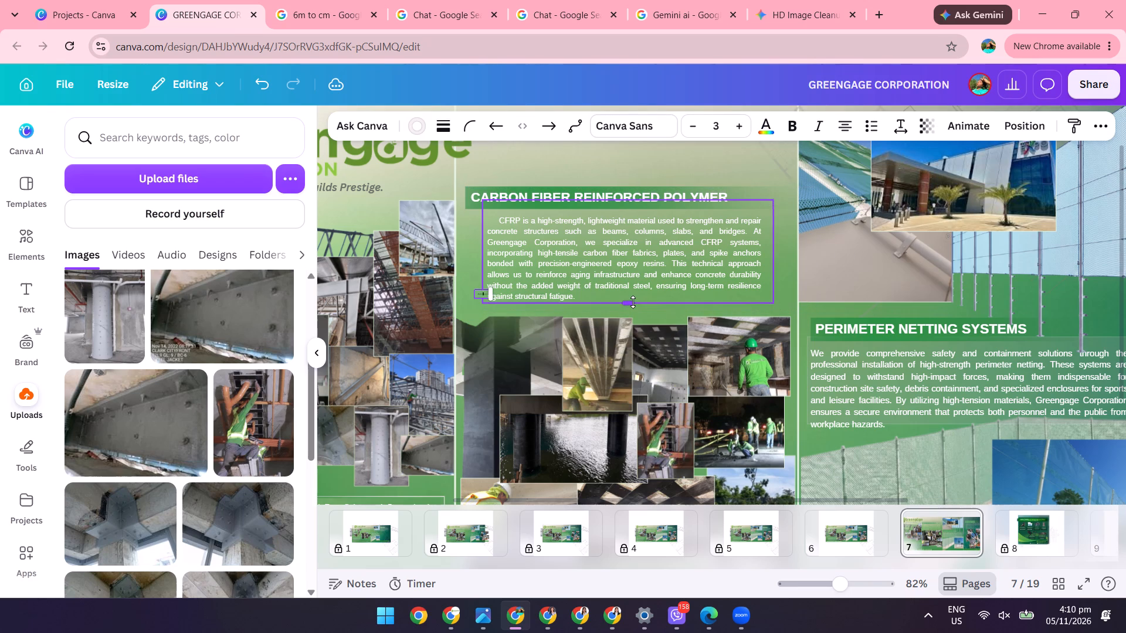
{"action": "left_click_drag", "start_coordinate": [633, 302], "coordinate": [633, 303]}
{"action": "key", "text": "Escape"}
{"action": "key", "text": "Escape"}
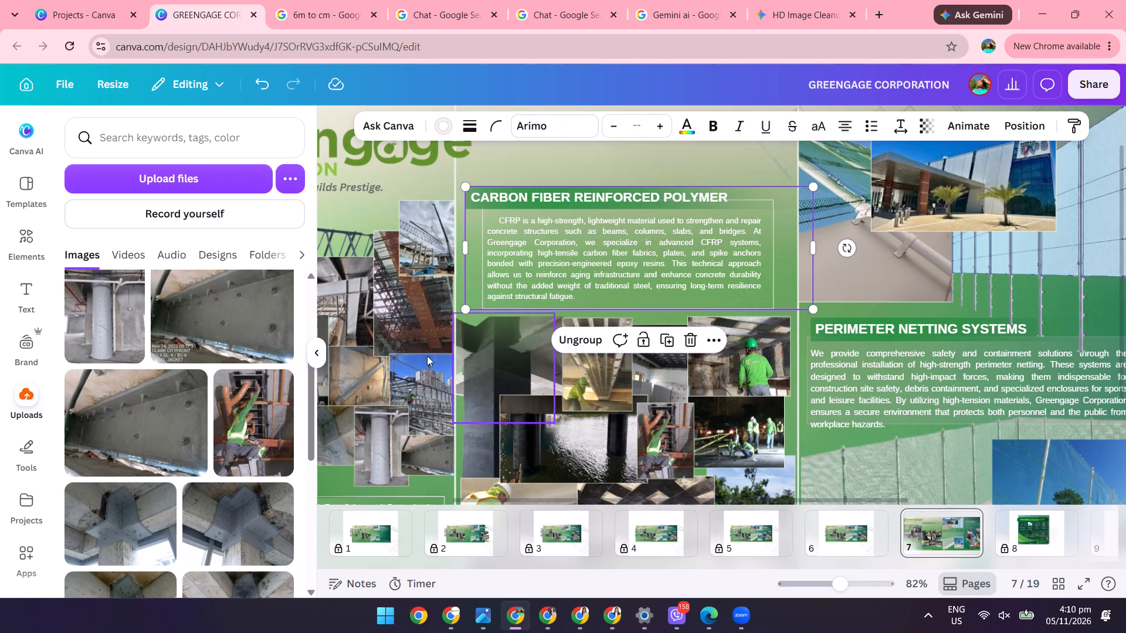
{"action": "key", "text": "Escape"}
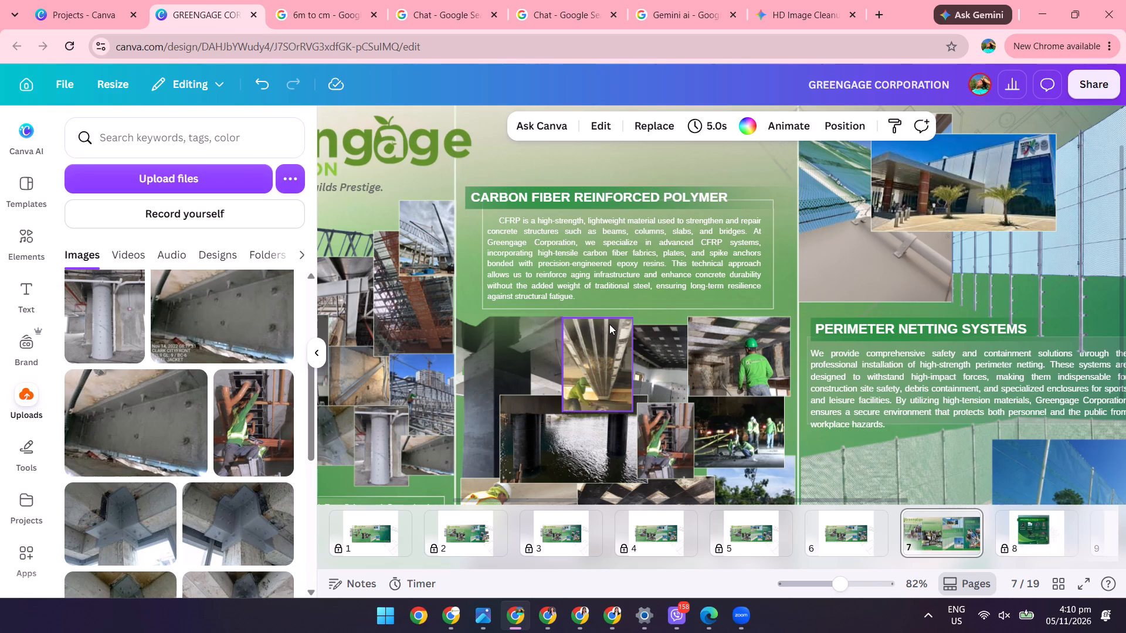
Nudge the green gradient overlay on the upper part of the dark pillar photo up two steps.
{"action": "scroll", "coordinate": [558, 331], "scroll_direction": "down", "scroll_amount": 4}
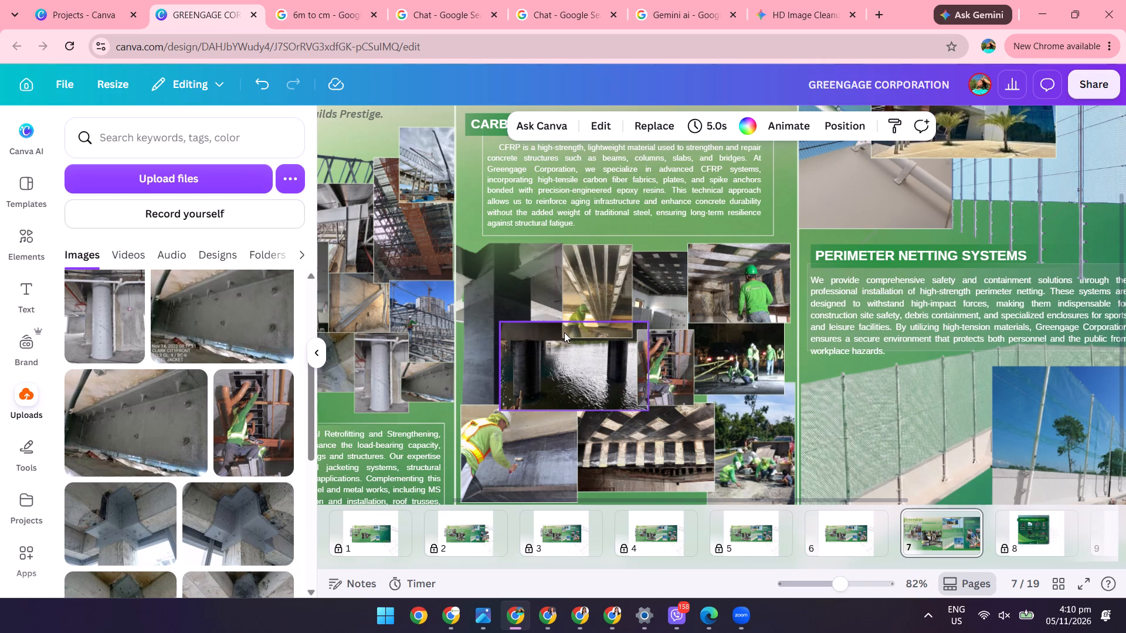
{"action": "scroll", "coordinate": [567, 308], "scroll_direction": "up", "scroll_amount": 2}
{"action": "scroll", "coordinate": [572, 315], "scroll_direction": "down", "scroll_amount": 4}
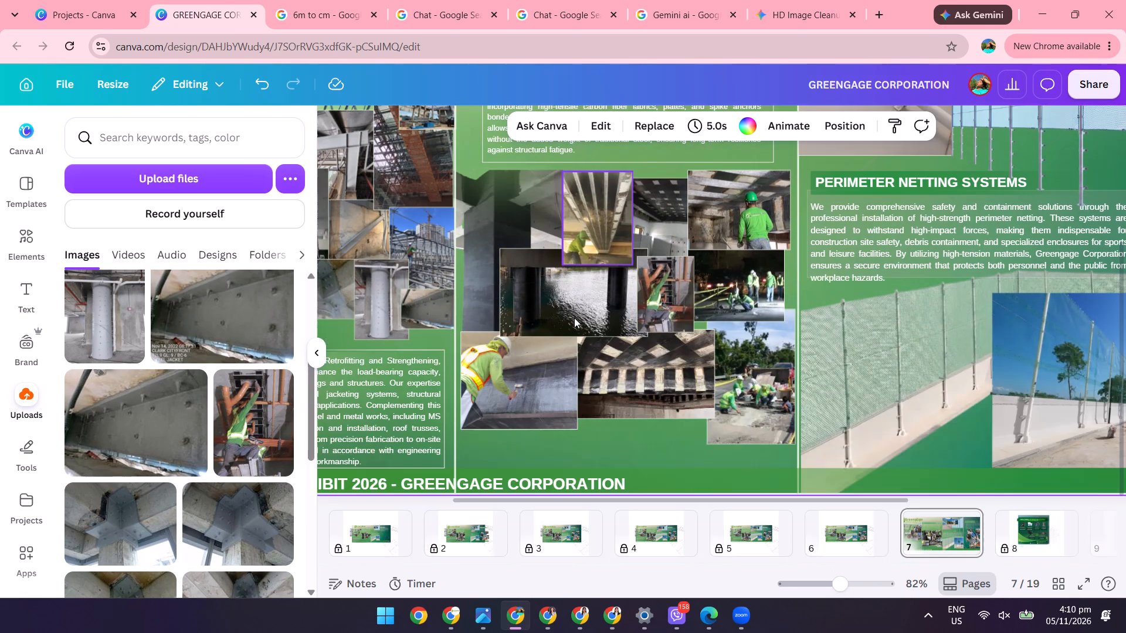
{"action": "scroll", "coordinate": [574, 318], "scroll_direction": "up", "scroll_amount": 1}
{"action": "left_click", "coordinate": [491, 357]}
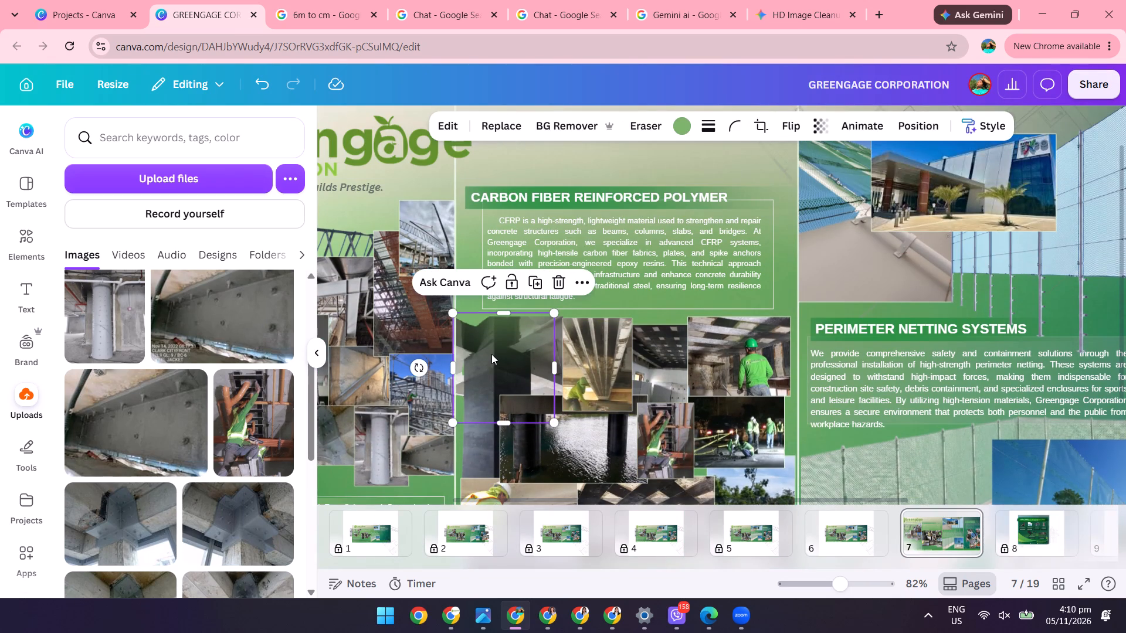
{"action": "key", "text": "Up"}
{"action": "key", "text": "Up"}
{"action": "left_click", "coordinate": [491, 351]}
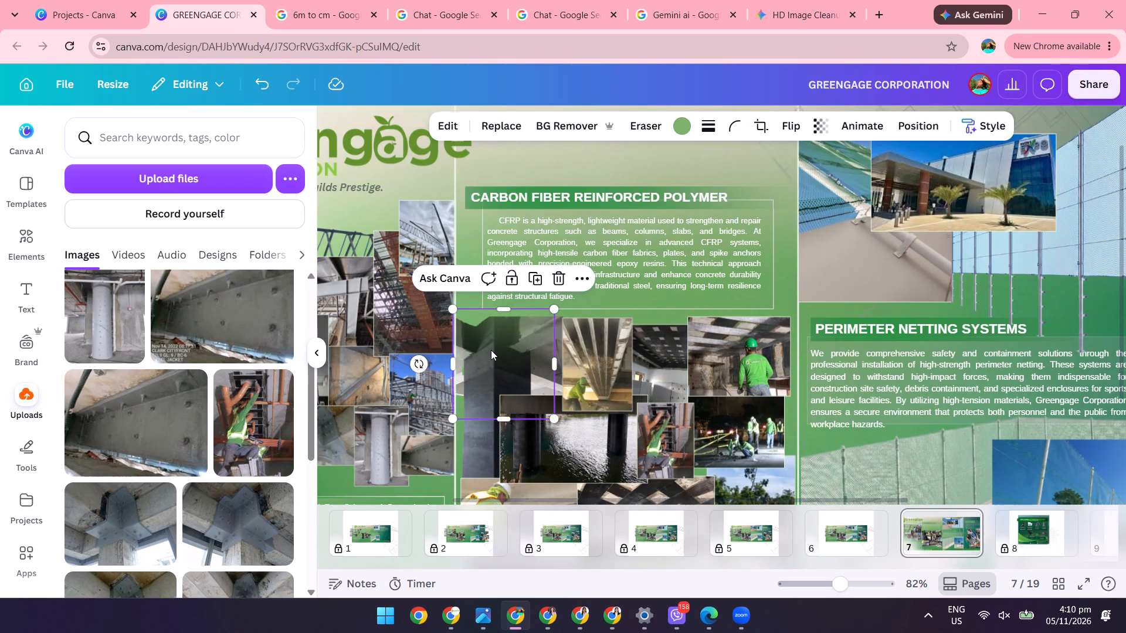
Nudge the tall dark pillar photo on the collage's left side up three steps, closer to the outline box.
{"action": "left_click", "coordinate": [472, 444]}
{"action": "left_click", "coordinate": [489, 445]}
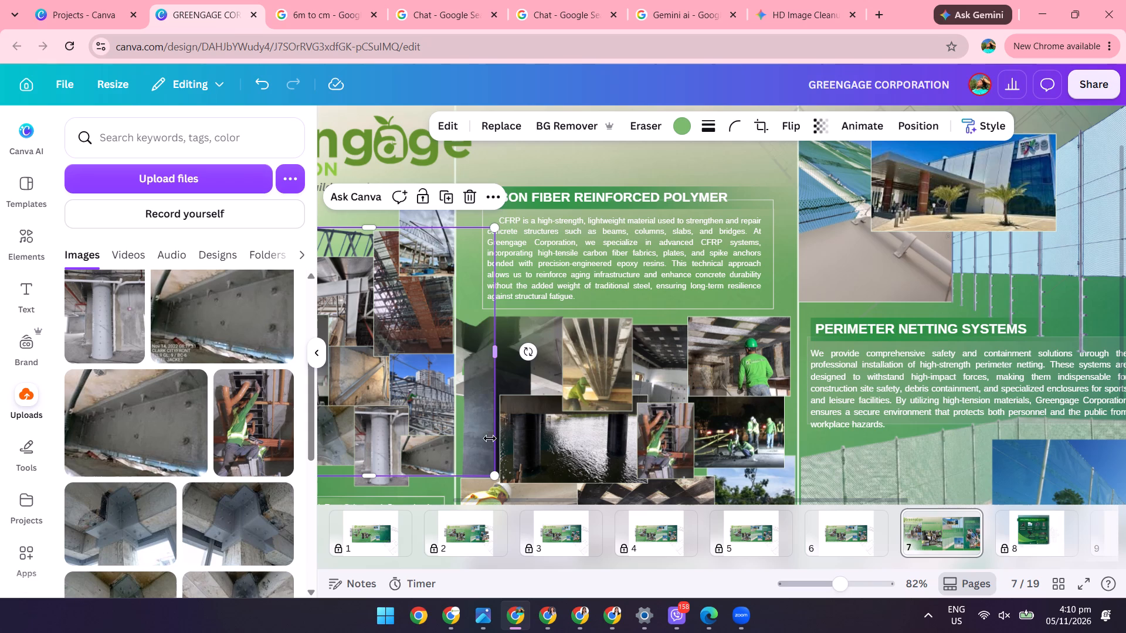
{"action": "left_click", "coordinate": [558, 371]}
{"action": "key", "text": "Up"}
{"action": "key", "text": "Up"}
{"action": "key", "text": "Up"}
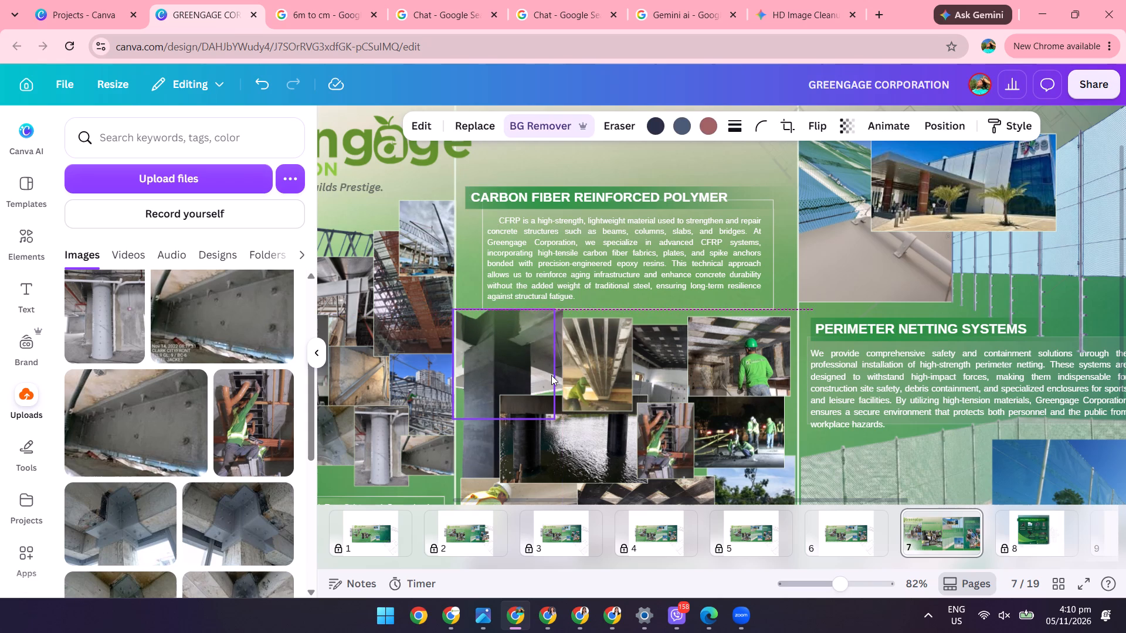
Nudge the photo of bridge piers in the river, in the middle of the collage, up two steps.
{"action": "left_click", "coordinate": [595, 380]}
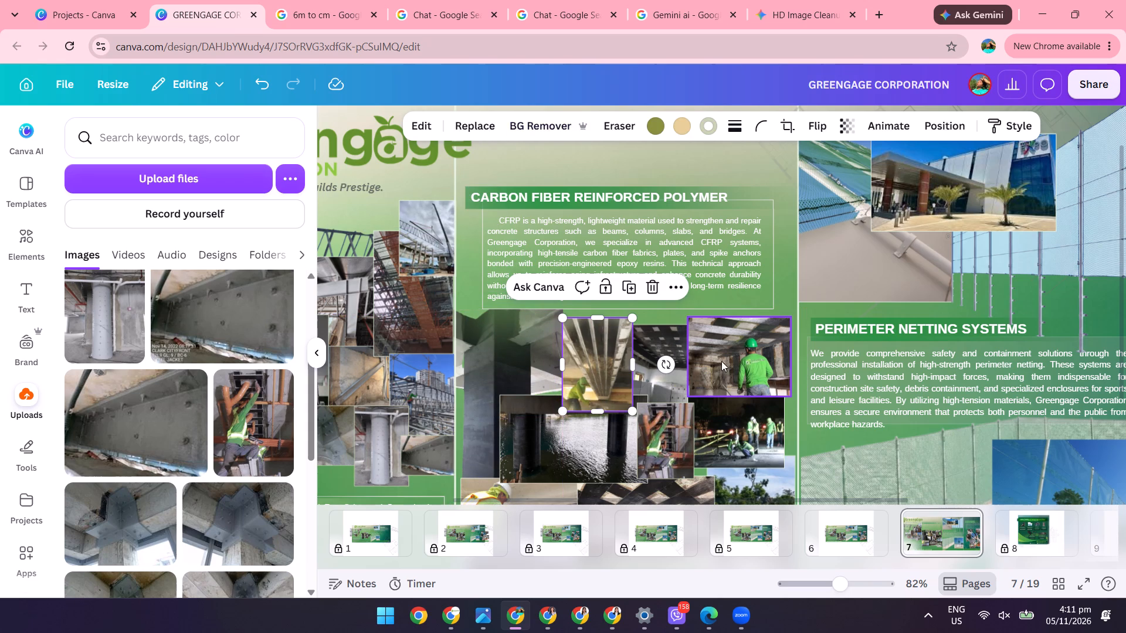
{"action": "scroll", "coordinate": [715, 400], "scroll_direction": "down", "scroll_amount": 3}
{"action": "left_click", "coordinate": [632, 489]}
{"action": "left_click", "coordinate": [630, 450]}
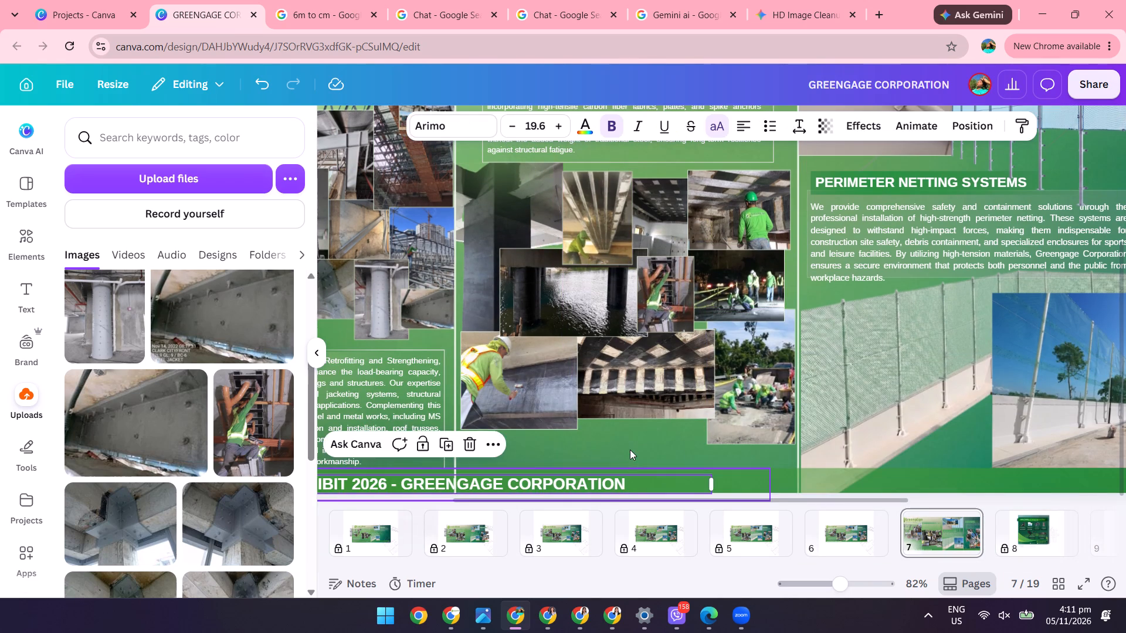
{"action": "scroll", "coordinate": [645, 428], "scroll_direction": "down", "scroll_amount": 3}
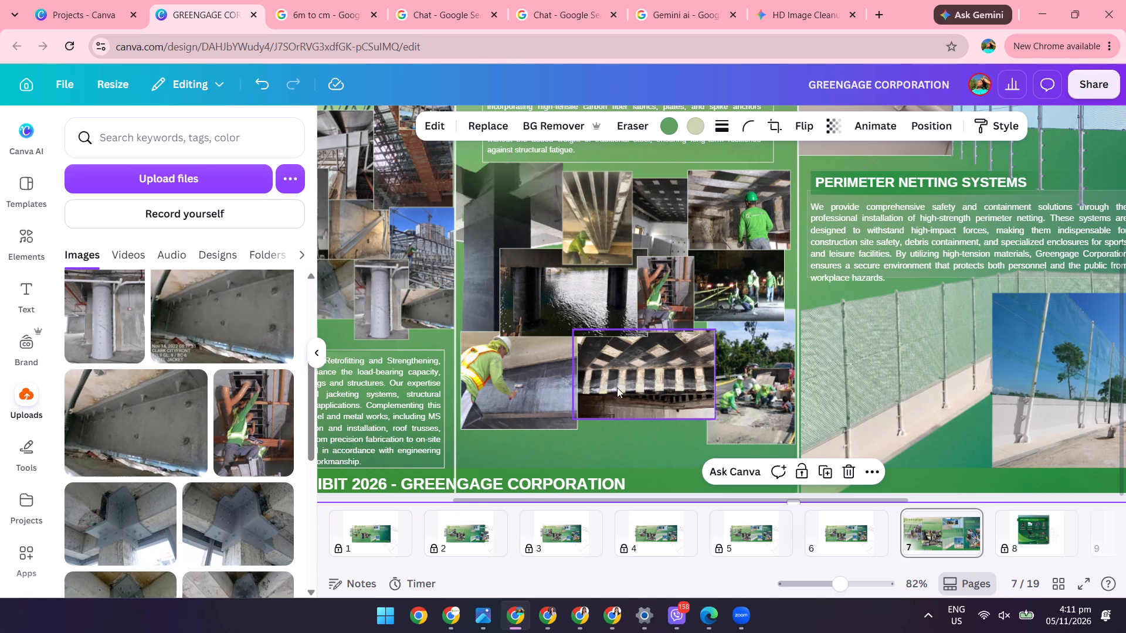
{"action": "left_click", "coordinate": [568, 284]}
{"action": "key", "text": "Up"}
{"action": "key", "text": "Up"}
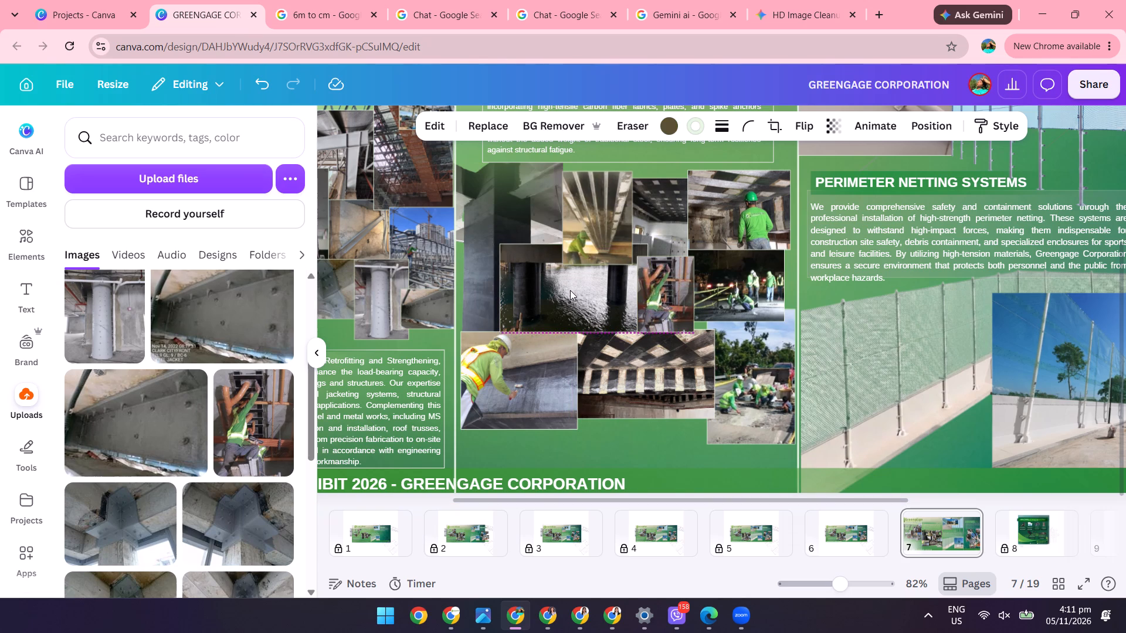
Nudge the bridge-deck underside photo in the collage's bottom row up by a net one step, beneath the river photo.
{"action": "left_click", "coordinate": [525, 399]}
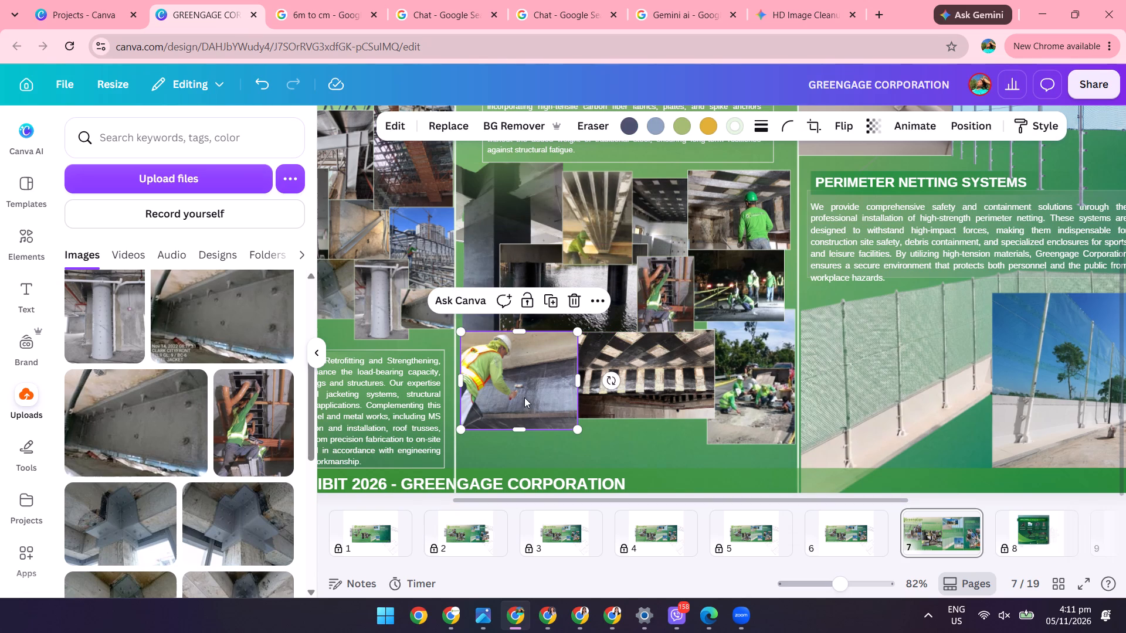
{"action": "left_click", "coordinate": [680, 387]}
{"action": "key", "text": "Up"}
{"action": "key", "text": "Up"}
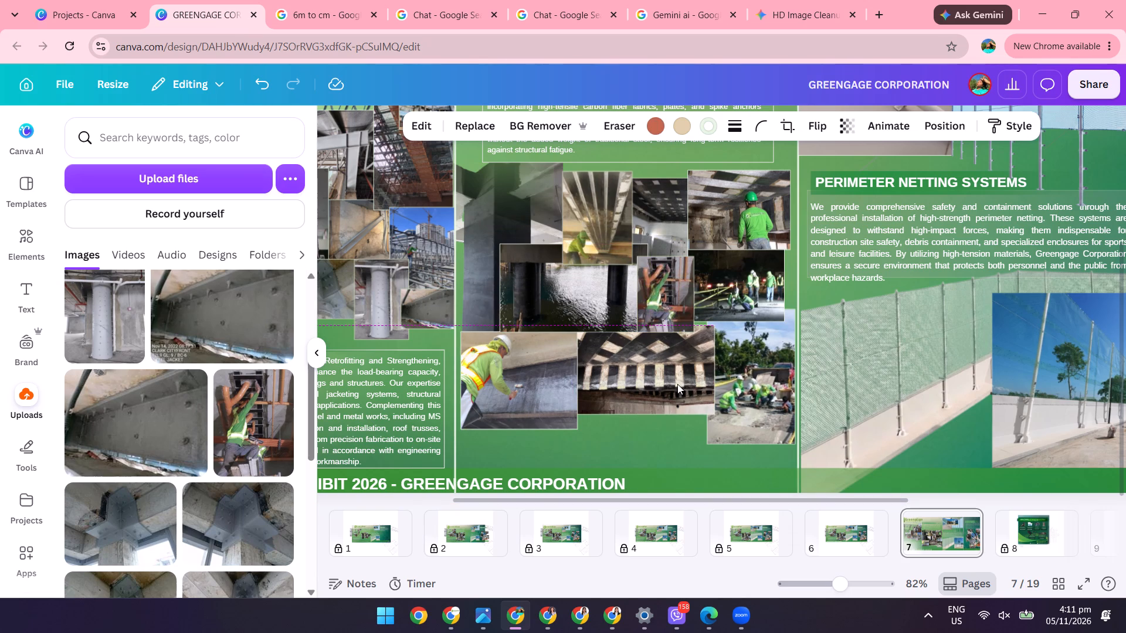
{"action": "key", "text": "Down"}
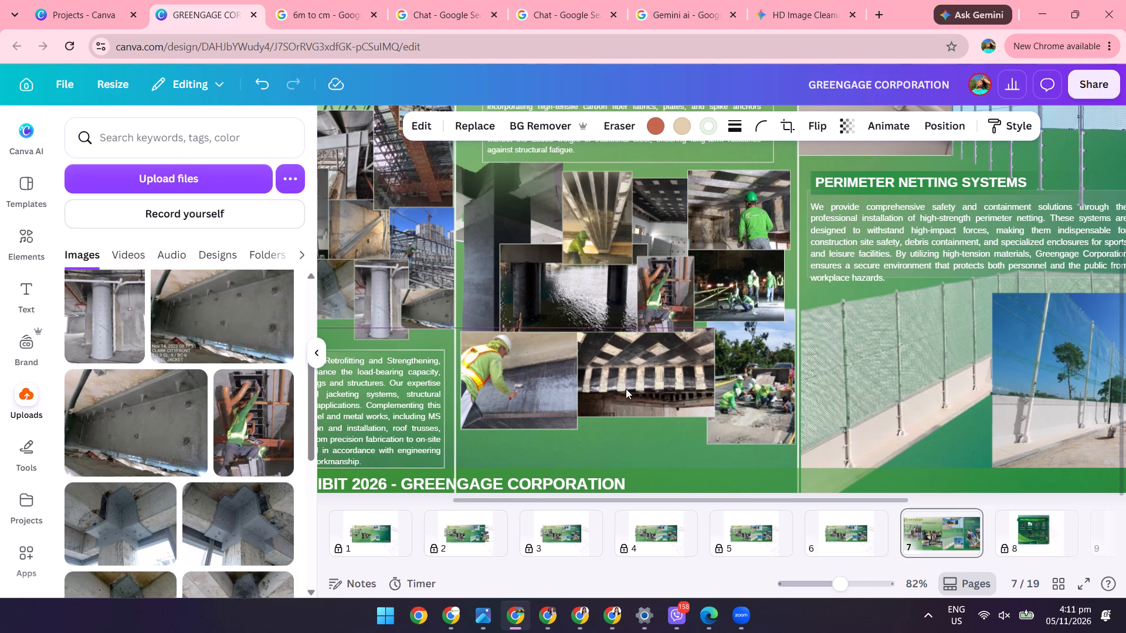
{"action": "left_click", "coordinate": [649, 426]}
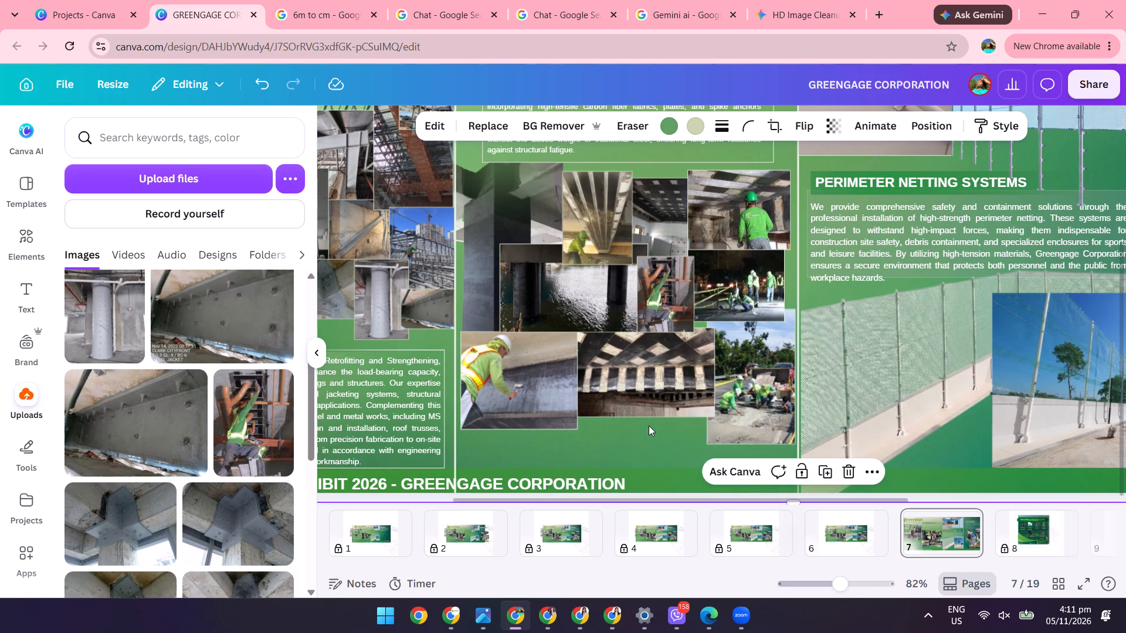